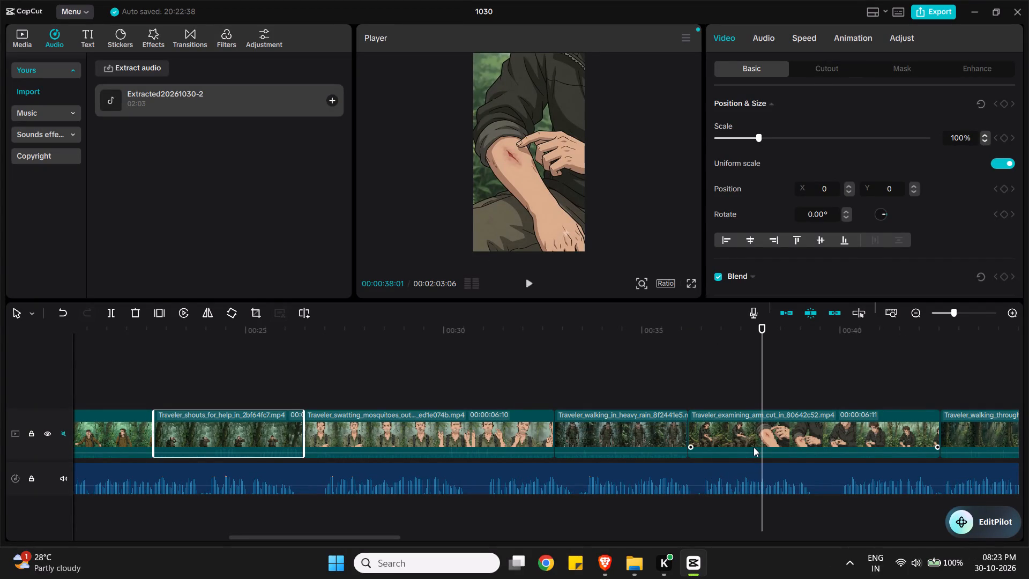
Extend the end of the Traveler_examining_arm_cut clip so that it lasts 00:00:08:00.
{"action": "left_click", "coordinate": [812, 436]}
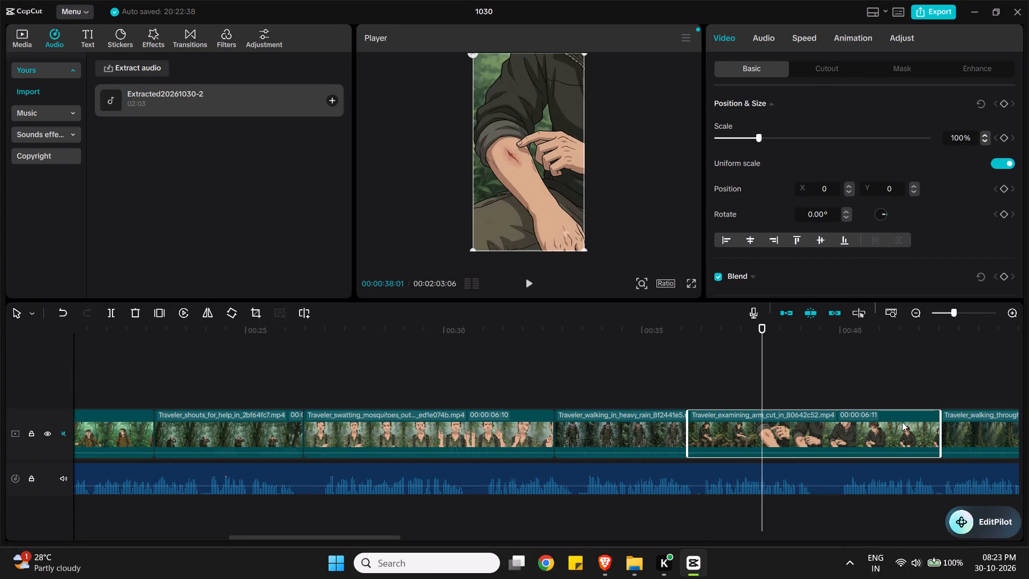
{"action": "left_click_drag", "start_coordinate": [941, 426], "coordinate": [941, 426]}
{"action": "left_click_drag", "start_coordinate": [941, 426], "coordinate": [1020, 424]}
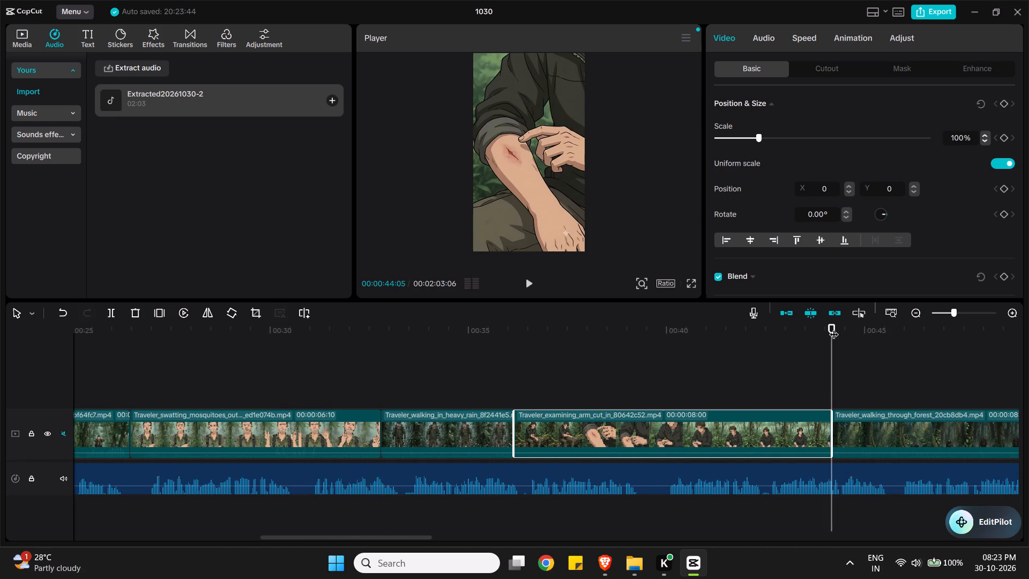
Play back the Traveler_swatting_mosquitoes section against the audio and trim the clip's end back in two passes to about 00:30.5.
{"action": "left_click_drag", "start_coordinate": [834, 328], "coordinate": [234, 405]}
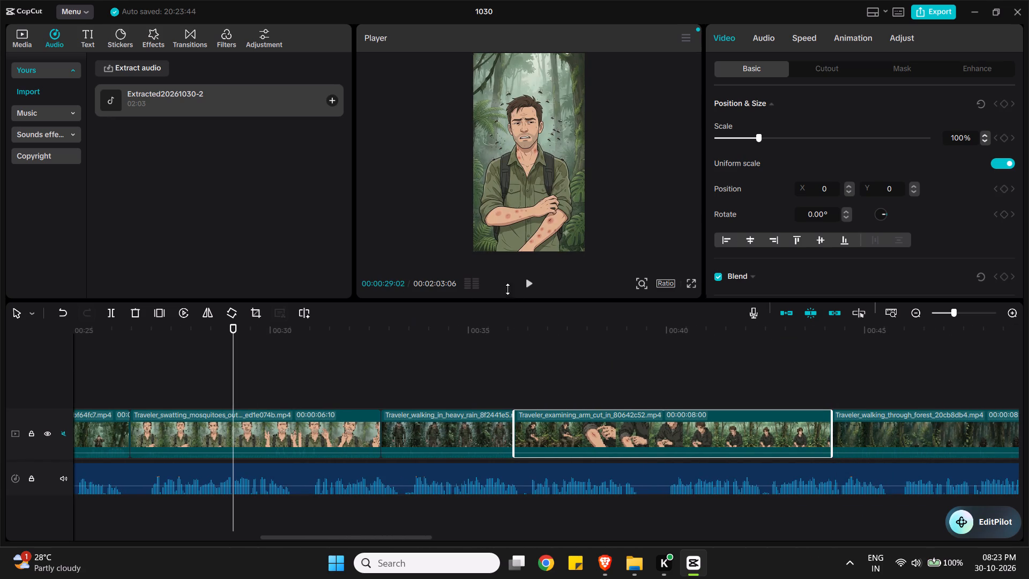
{"action": "left_click", "coordinate": [531, 281]}
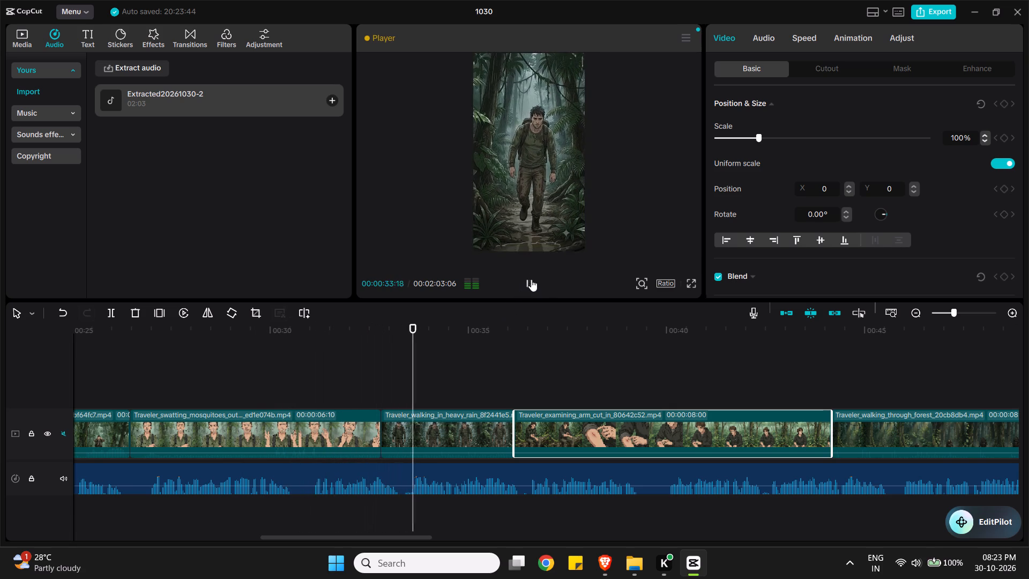
{"action": "left_click", "coordinate": [532, 279]}
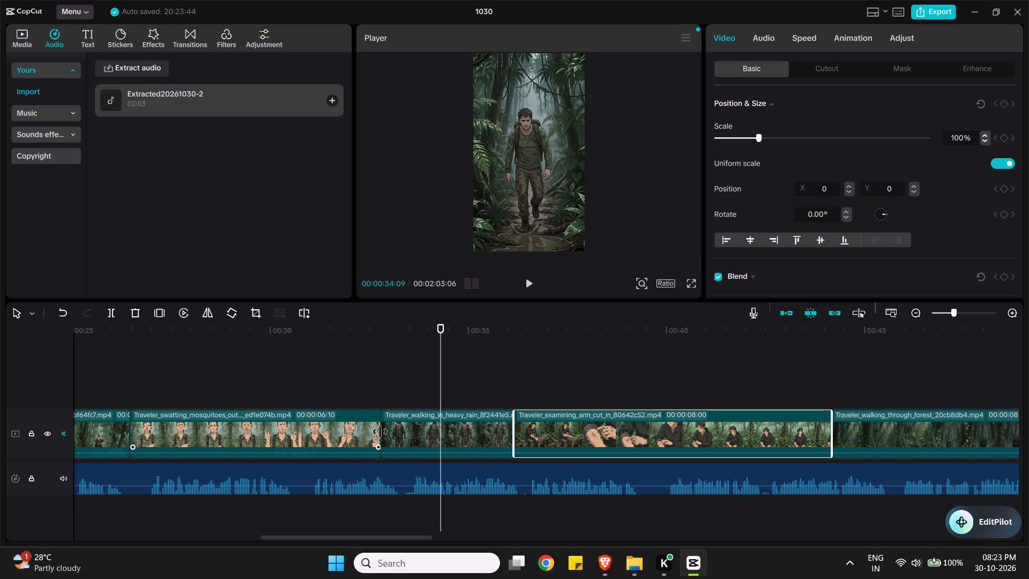
{"action": "left_click_drag", "start_coordinate": [380, 432], "coordinate": [317, 434]}
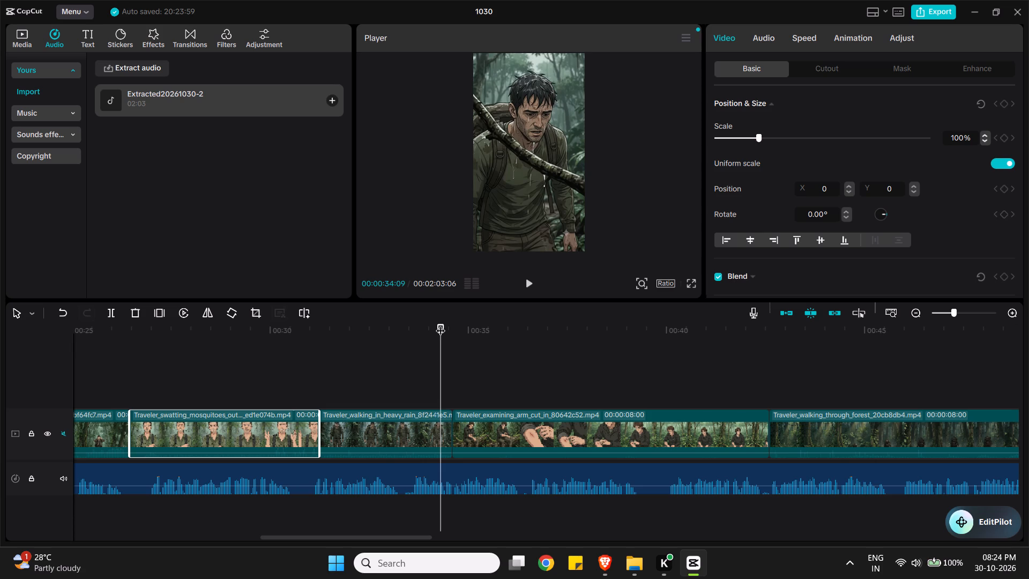
{"action": "left_click_drag", "start_coordinate": [441, 324], "coordinate": [200, 333]}
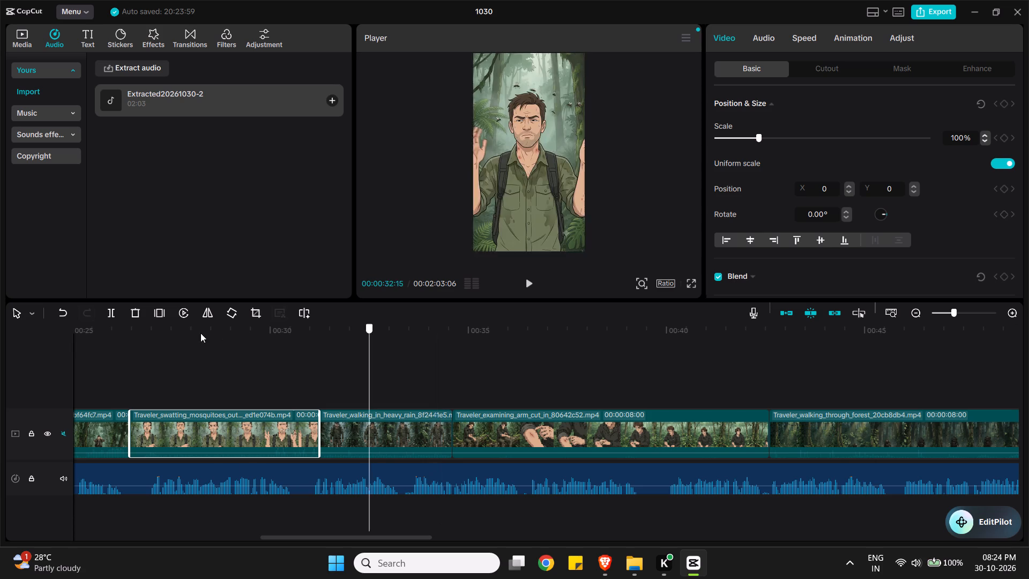
{"action": "left_click_drag", "start_coordinate": [200, 333], "coordinate": [180, 333]}
{"action": "left_click", "coordinate": [538, 282]}
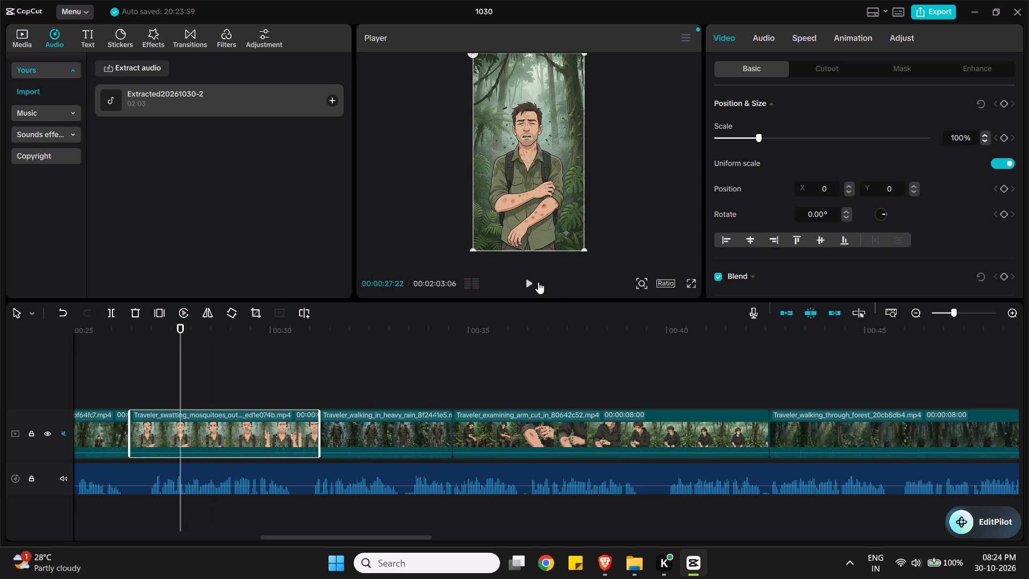
{"action": "left_click", "coordinate": [534, 282]}
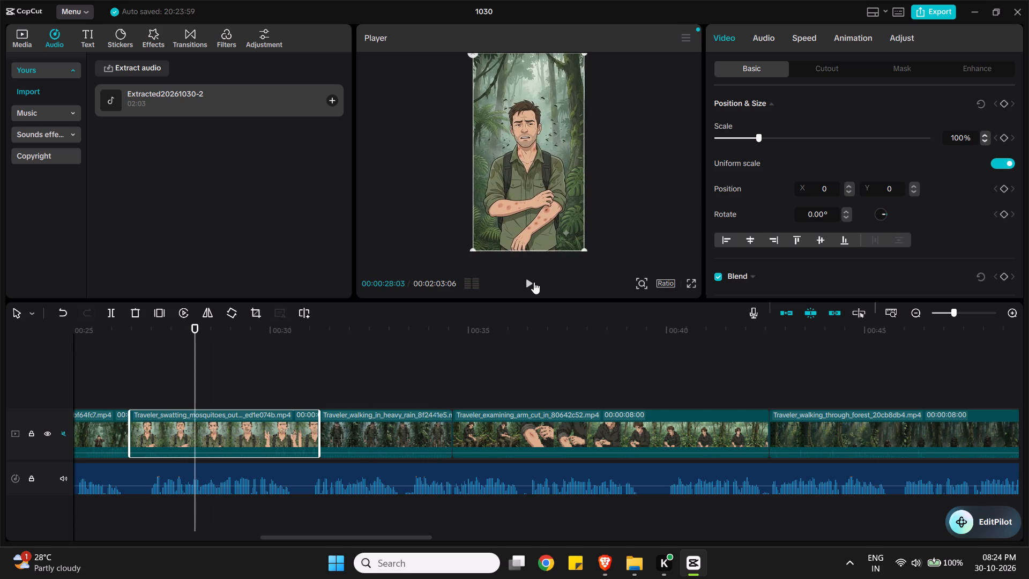
{"action": "left_click", "coordinate": [534, 282]}
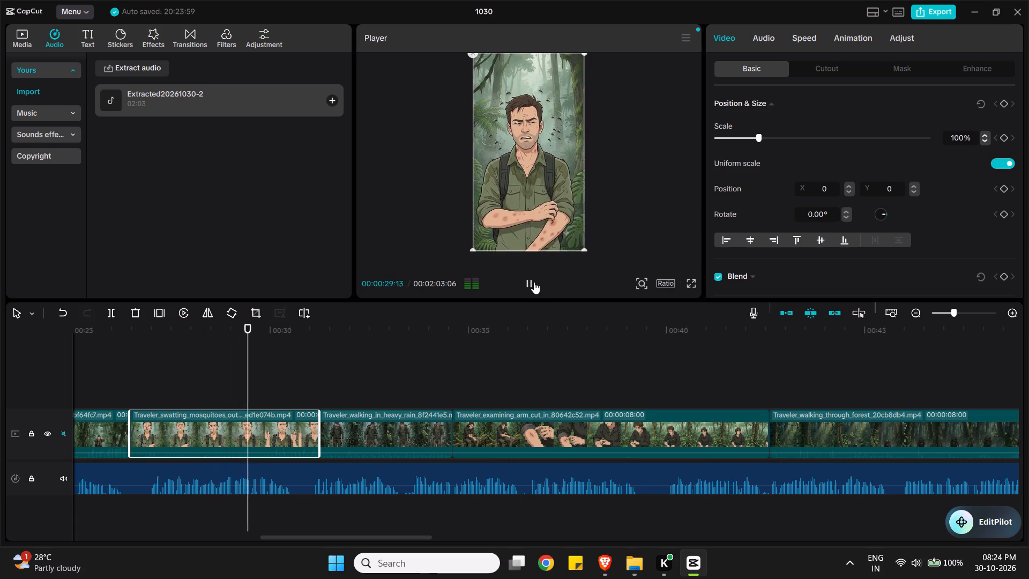
{"action": "left_click", "coordinate": [534, 282]}
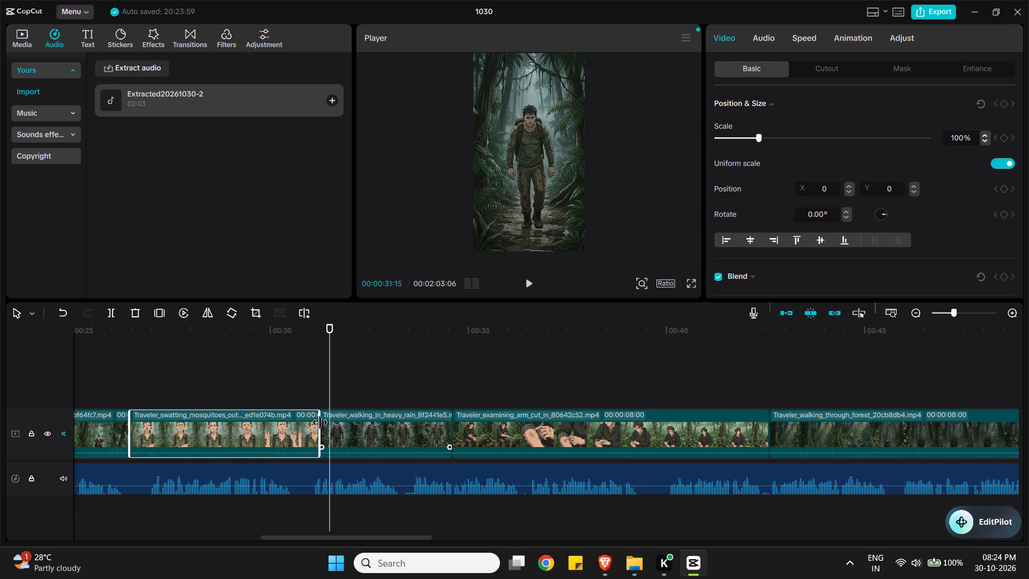
{"action": "left_click_drag", "start_coordinate": [320, 422], "coordinate": [288, 422]}
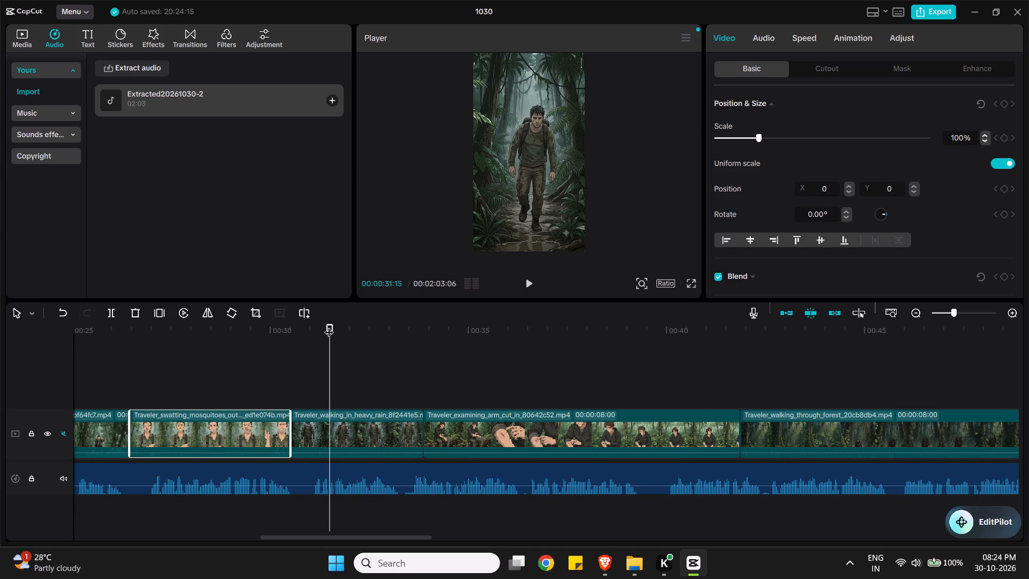
Return the playhead to about 00:27:21 to review the trimmed mosquito clip against the audio.
{"action": "left_click_drag", "start_coordinate": [329, 325], "coordinate": [178, 330]}
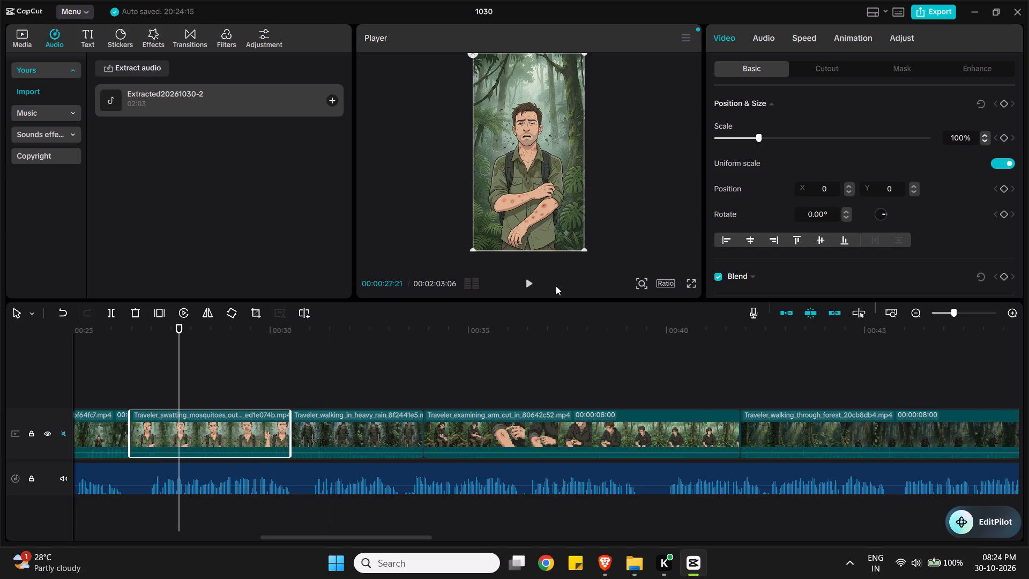
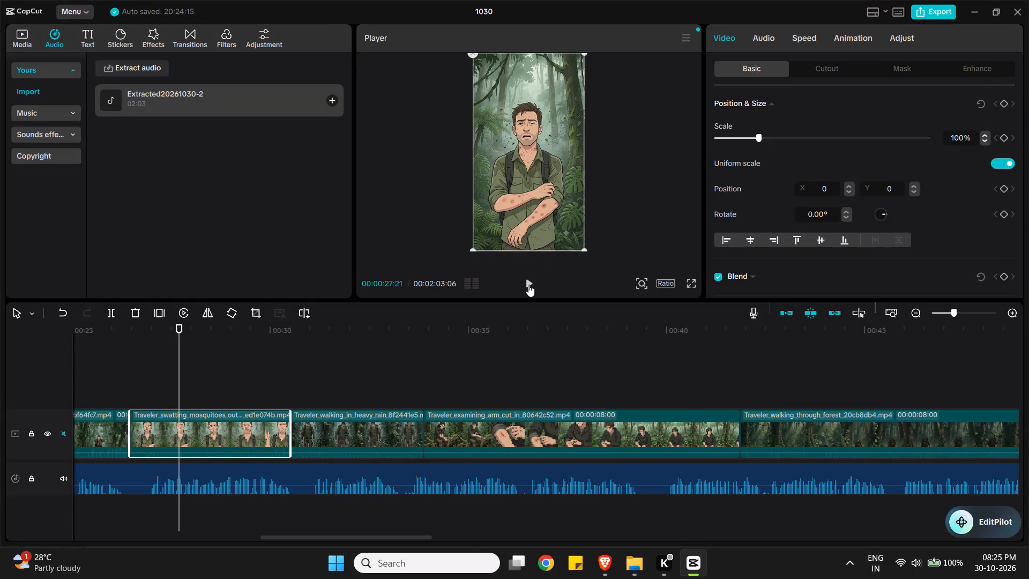
Play back the mosquito and heavy rain scenes against the audio and trim the Traveler_walking_in_heavy_rain clip's end back to about 00:33.5.
{"action": "left_click", "coordinate": [528, 285]}
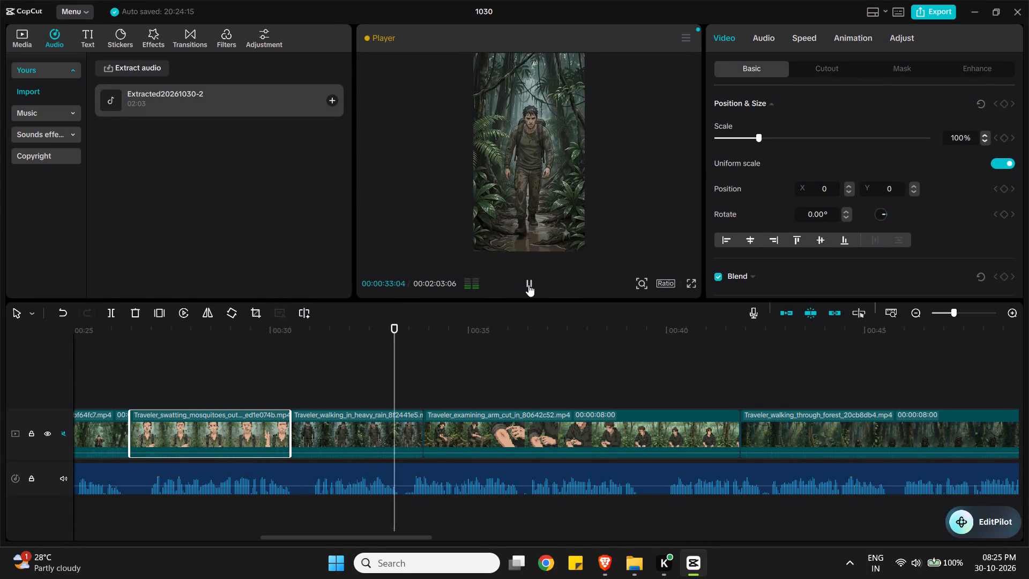
{"action": "left_click", "coordinate": [528, 285]}
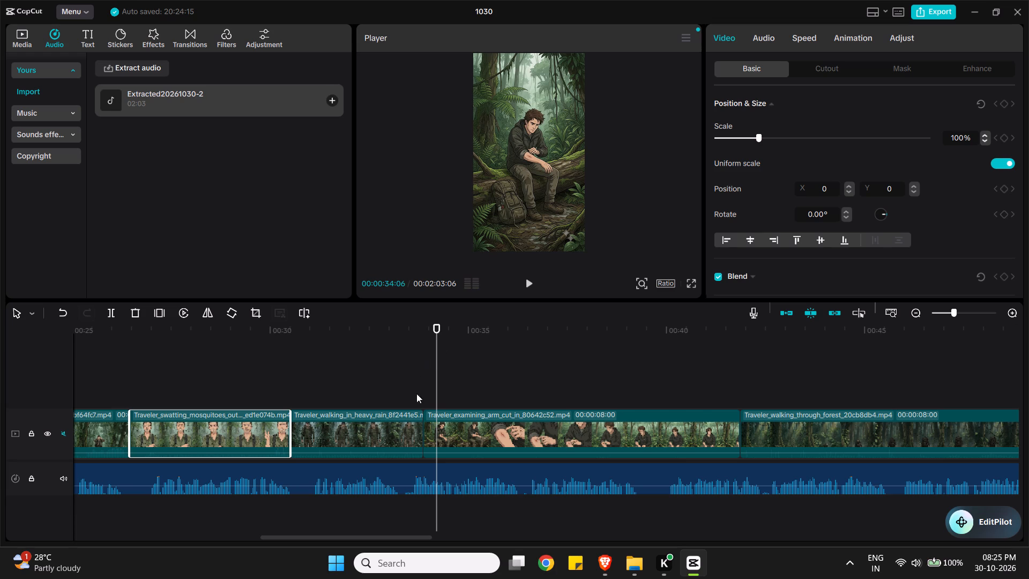
{"action": "left_click", "coordinate": [407, 422]}
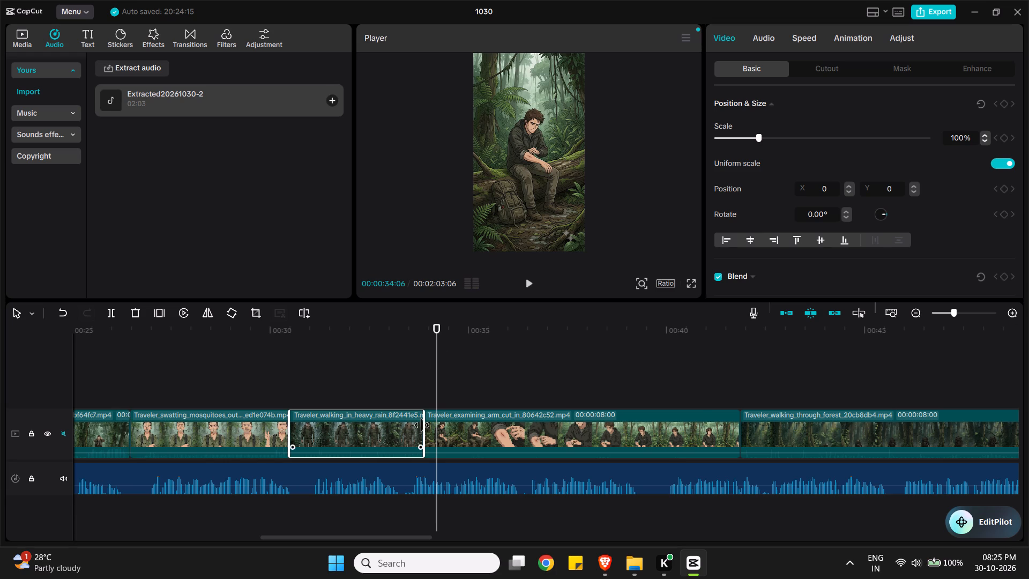
{"action": "left_click_drag", "start_coordinate": [423, 426], "coordinate": [405, 426]}
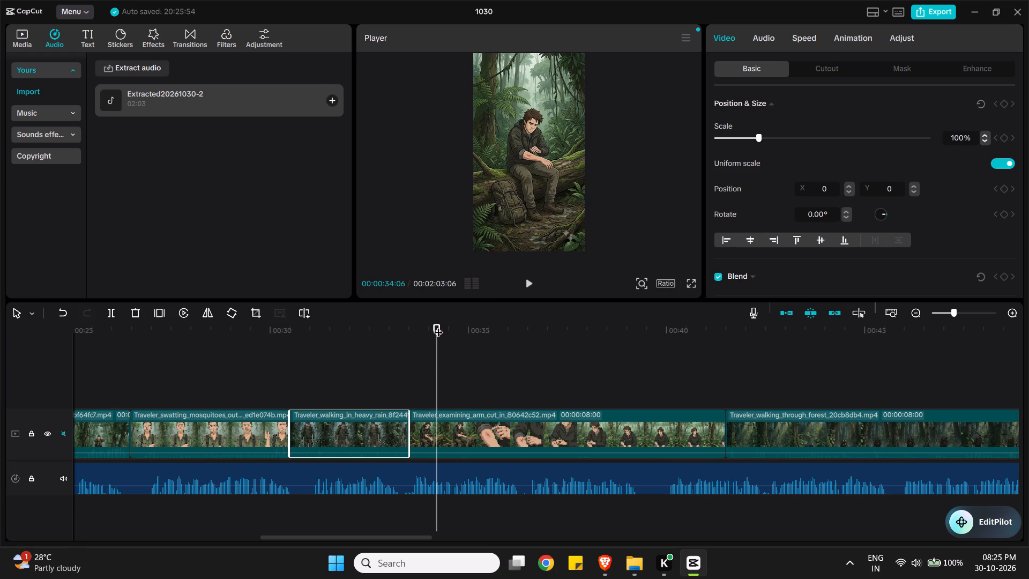
Play back from about 00:32:05 into the Traveler_examining_arm_cut clip to check the rain clip's new cut and the following scene against the audio.
{"action": "left_click_drag", "start_coordinate": [438, 325], "coordinate": [356, 323]}
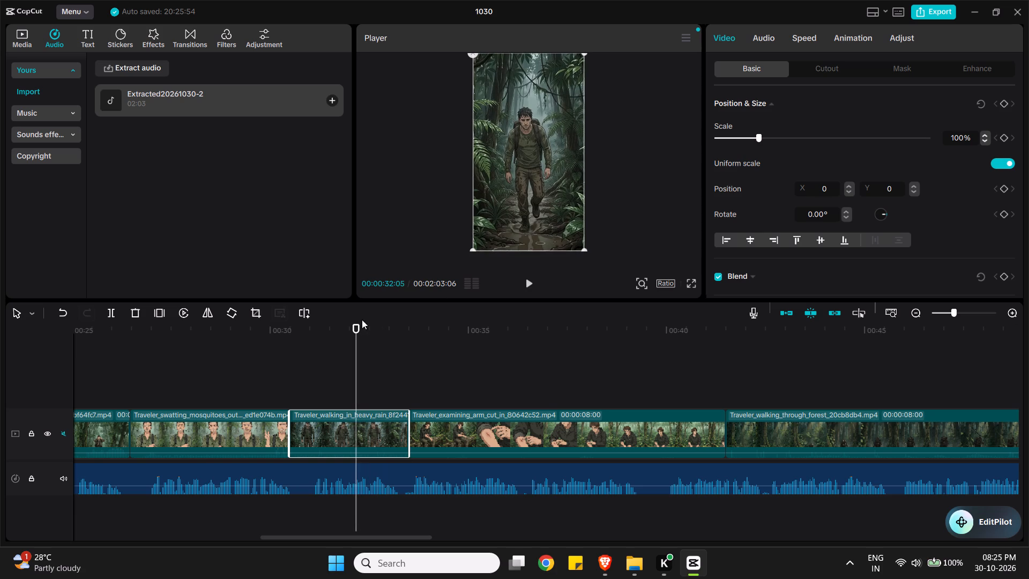
{"action": "left_click", "coordinate": [526, 281]}
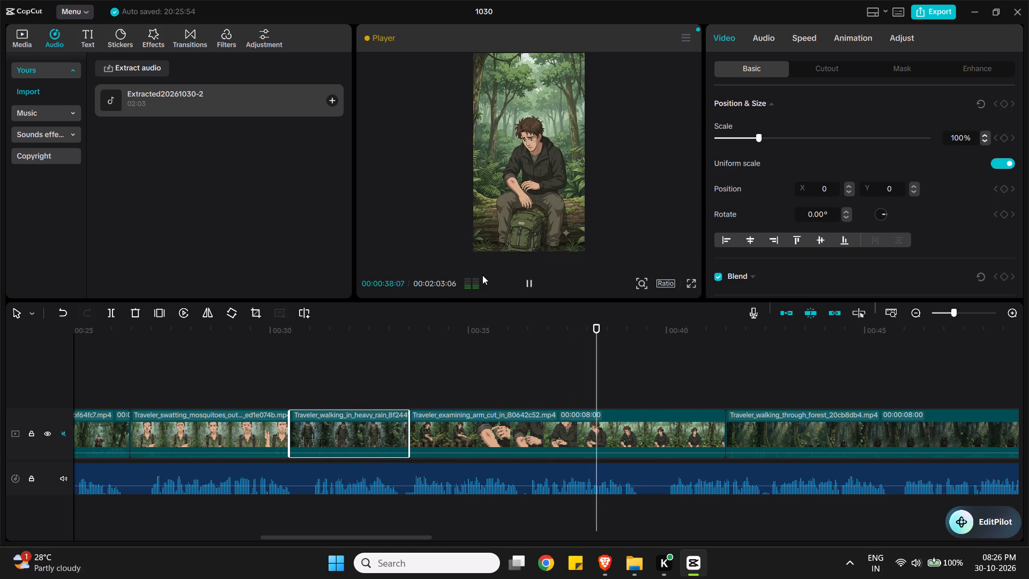
{"action": "left_click", "coordinate": [524, 281]}
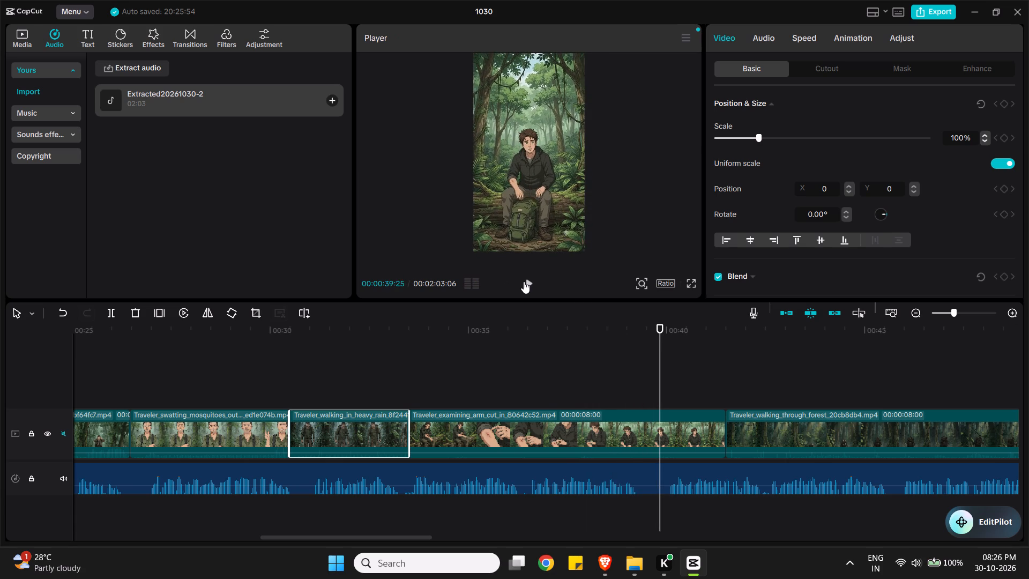
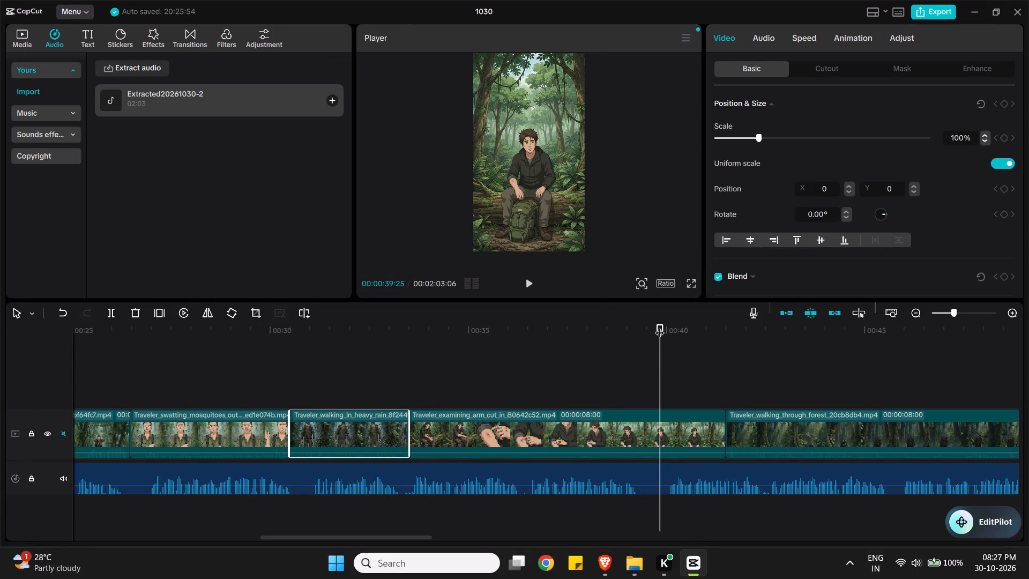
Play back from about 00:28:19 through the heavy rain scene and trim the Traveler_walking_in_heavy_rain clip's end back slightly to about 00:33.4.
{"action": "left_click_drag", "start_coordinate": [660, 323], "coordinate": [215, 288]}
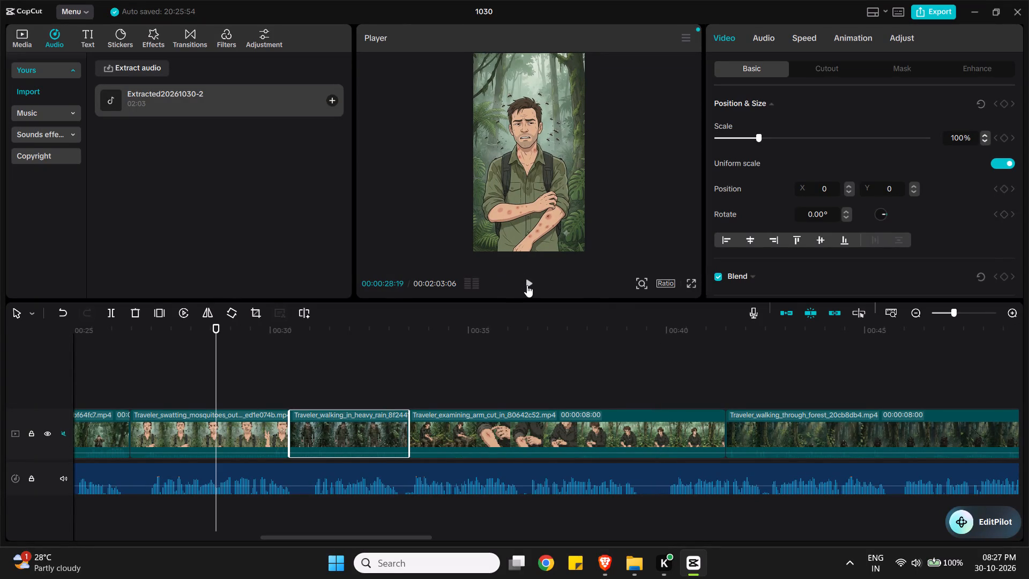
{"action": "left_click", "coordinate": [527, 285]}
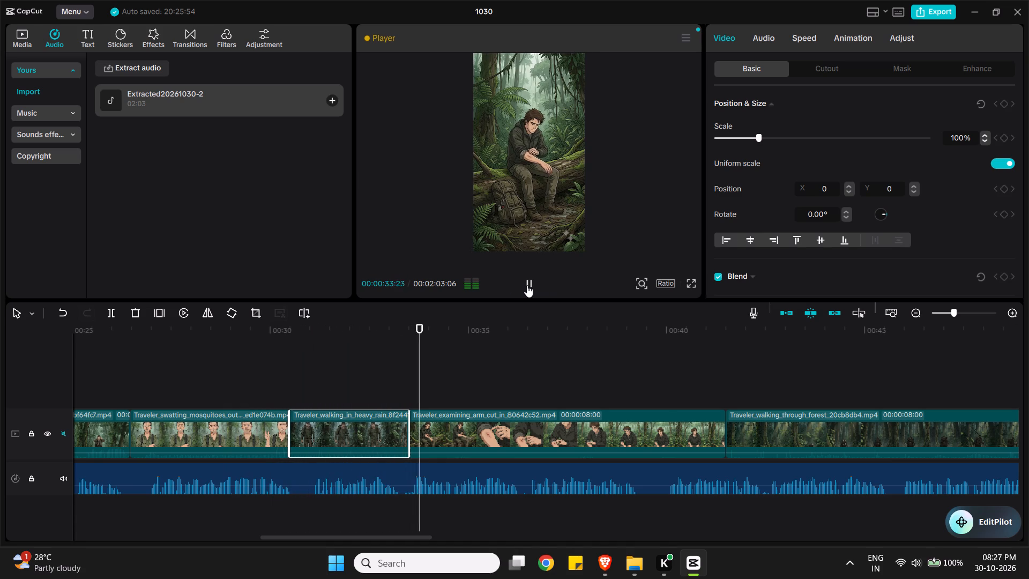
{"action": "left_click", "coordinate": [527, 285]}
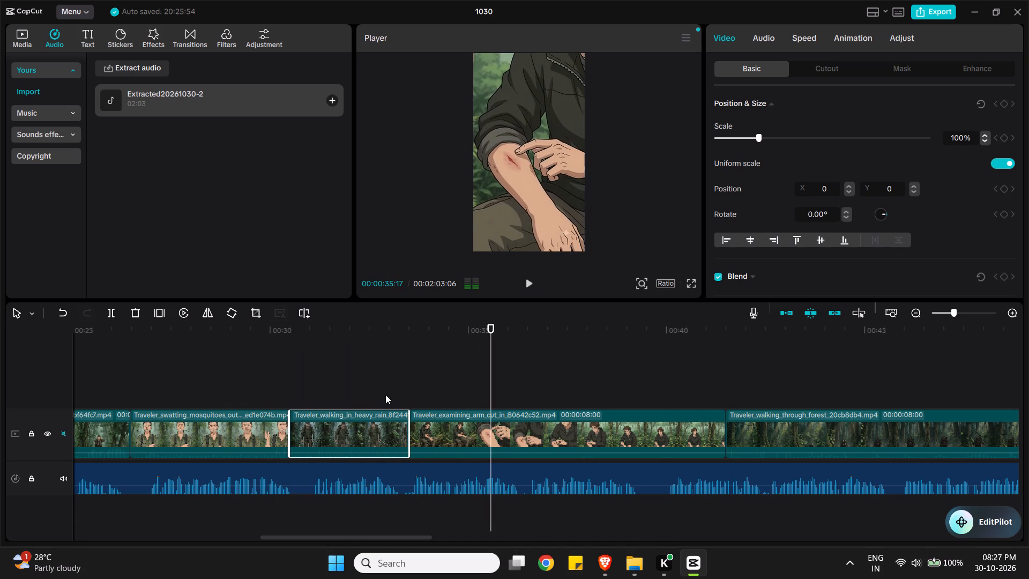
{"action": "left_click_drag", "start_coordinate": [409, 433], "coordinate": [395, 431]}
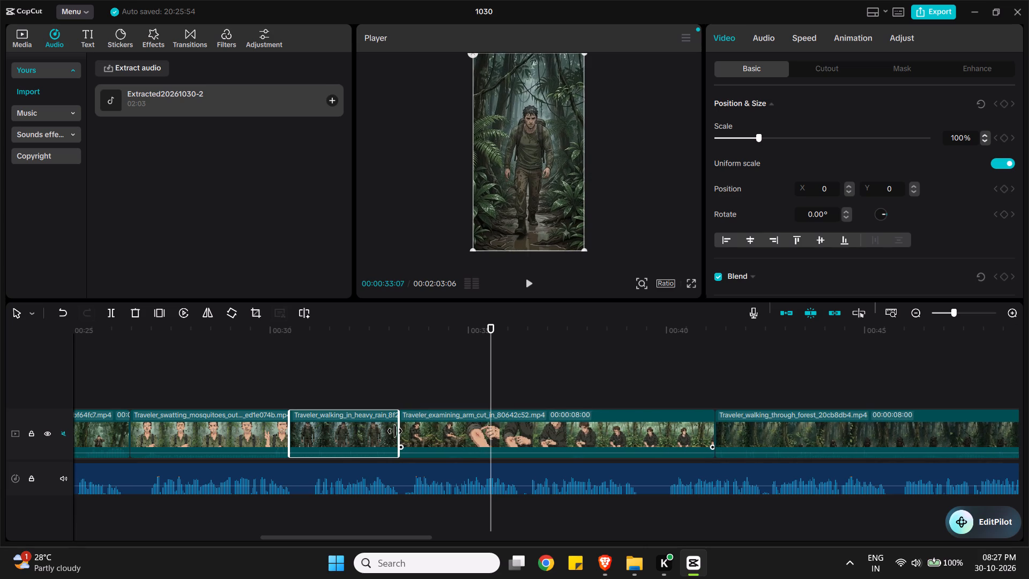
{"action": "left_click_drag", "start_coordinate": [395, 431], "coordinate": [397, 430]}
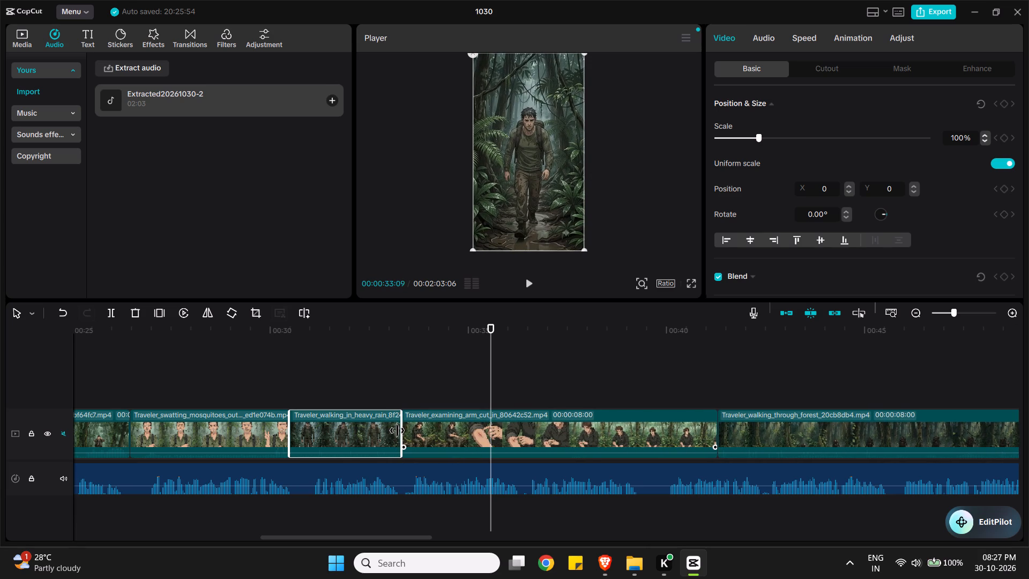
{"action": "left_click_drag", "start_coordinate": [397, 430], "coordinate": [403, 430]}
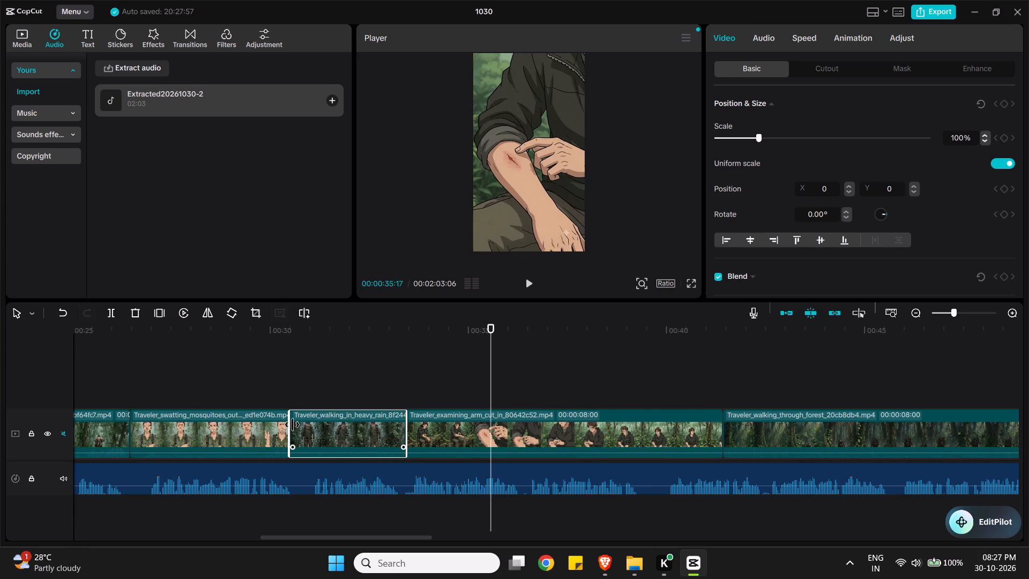
Trim about 1 s off the start of the Traveler_walking_in_heavy_rain clip and extend its end to about 00:33.5.
{"action": "left_click_drag", "start_coordinate": [287, 427], "coordinate": [300, 427]}
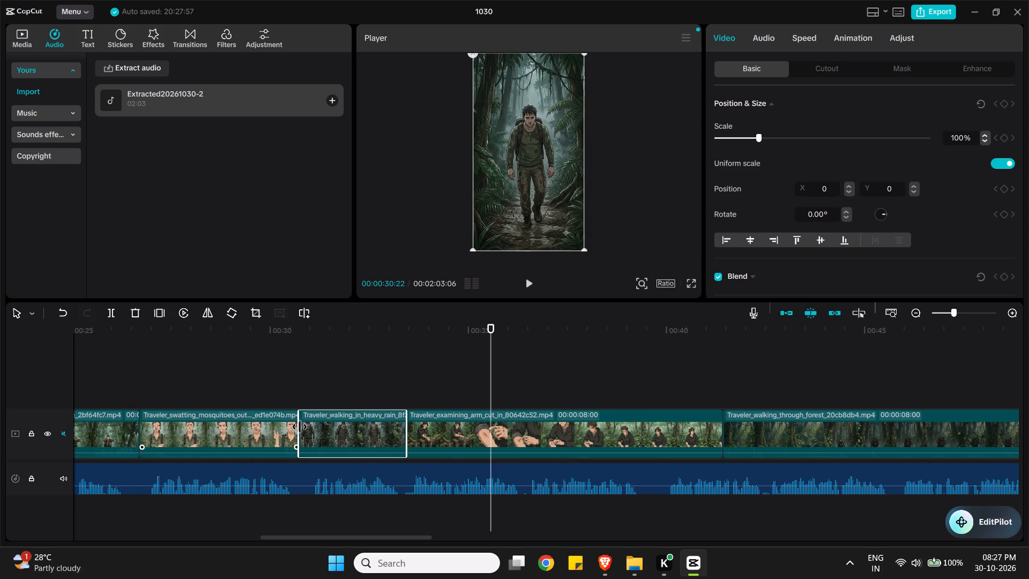
{"action": "left_click_drag", "start_coordinate": [300, 427], "coordinate": [317, 425]}
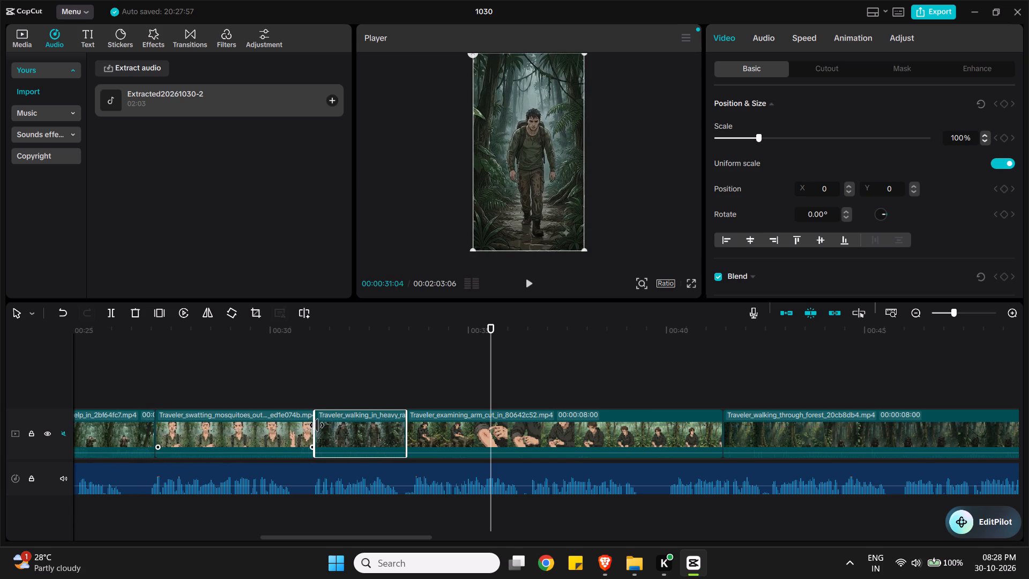
{"action": "left_click_drag", "start_coordinate": [317, 425], "coordinate": [326, 425]}
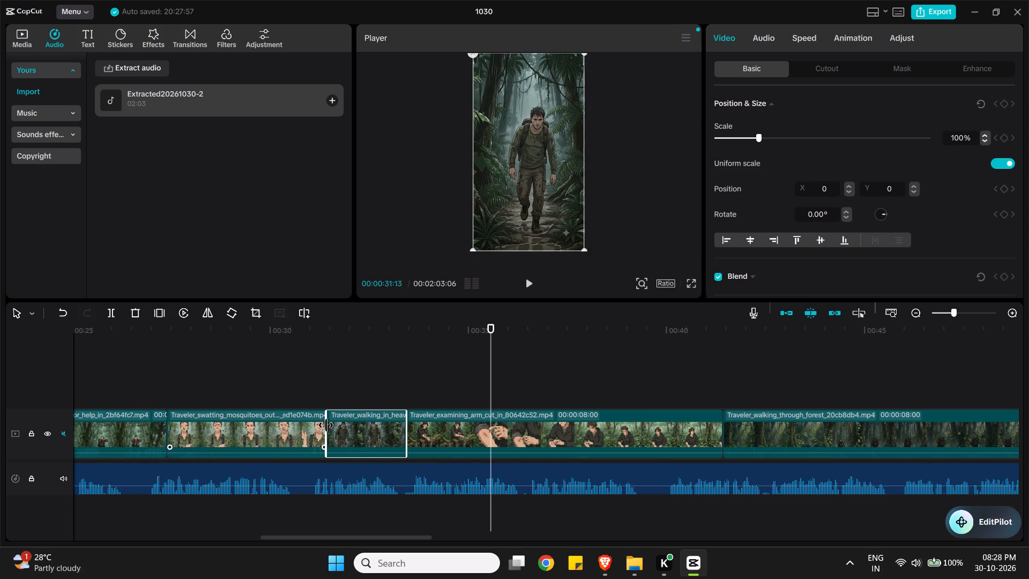
{"action": "left_click_drag", "start_coordinate": [326, 425], "coordinate": [331, 425]}
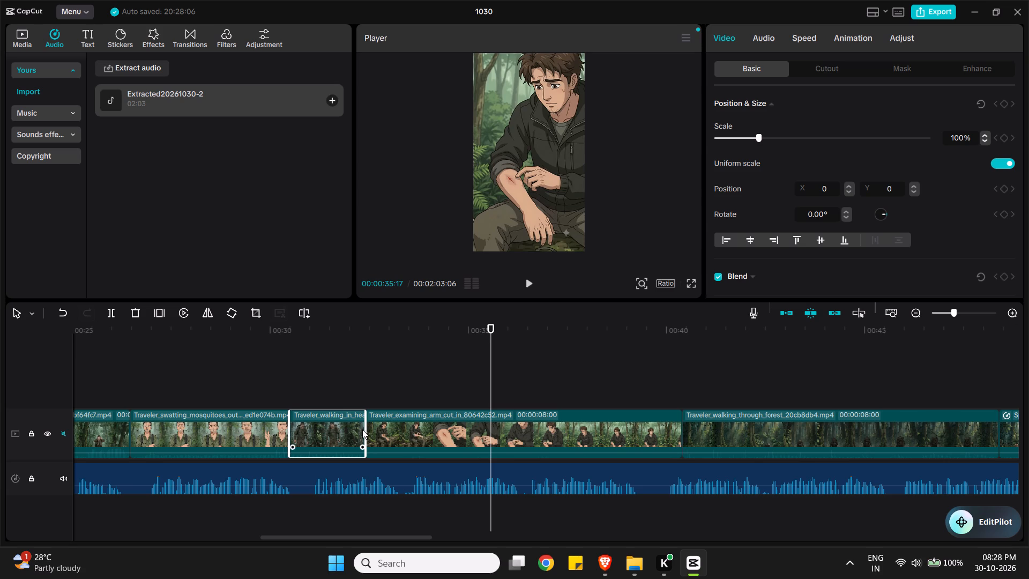
{"action": "left_click_drag", "start_coordinate": [367, 428], "coordinate": [397, 427]}
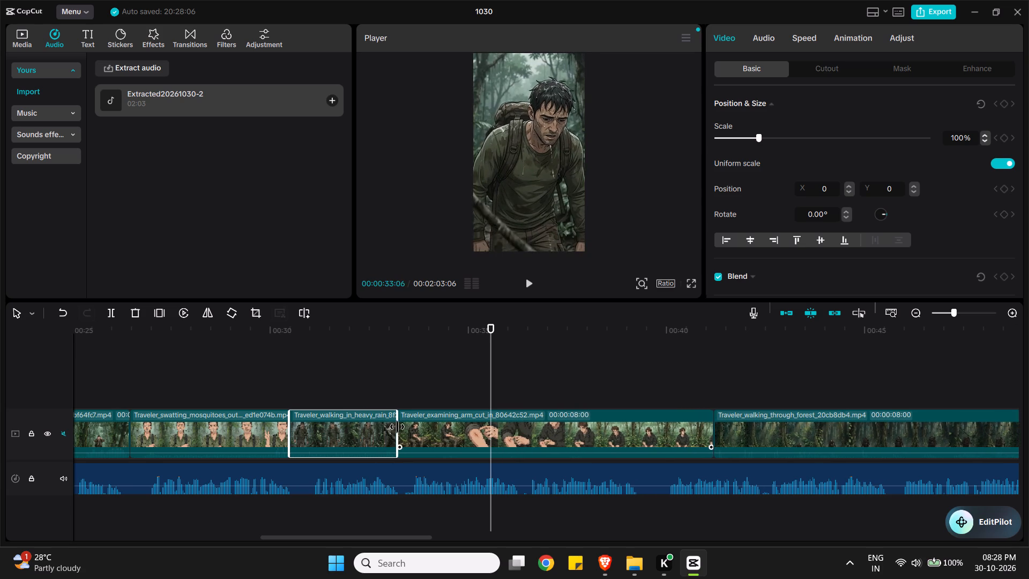
{"action": "left_click_drag", "start_coordinate": [397, 427], "coordinate": [408, 427]}
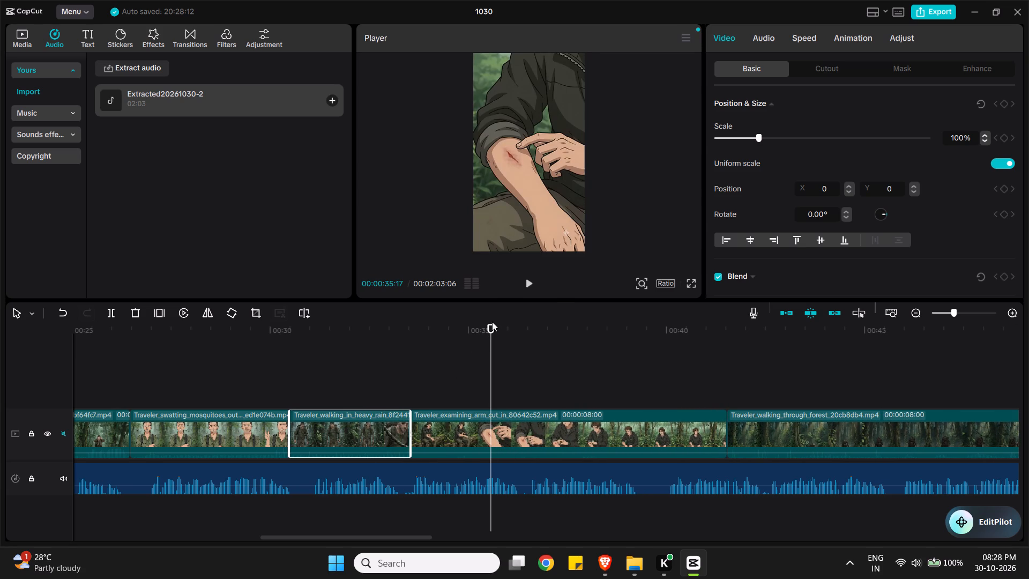
Play back the rain scene against the audio, then trim about 1.8 s more off the rain clip's start and extend its end to about 00:34.
{"action": "left_click_drag", "start_coordinate": [491, 328], "coordinate": [155, 295]}
{"action": "left_click", "coordinate": [523, 282]}
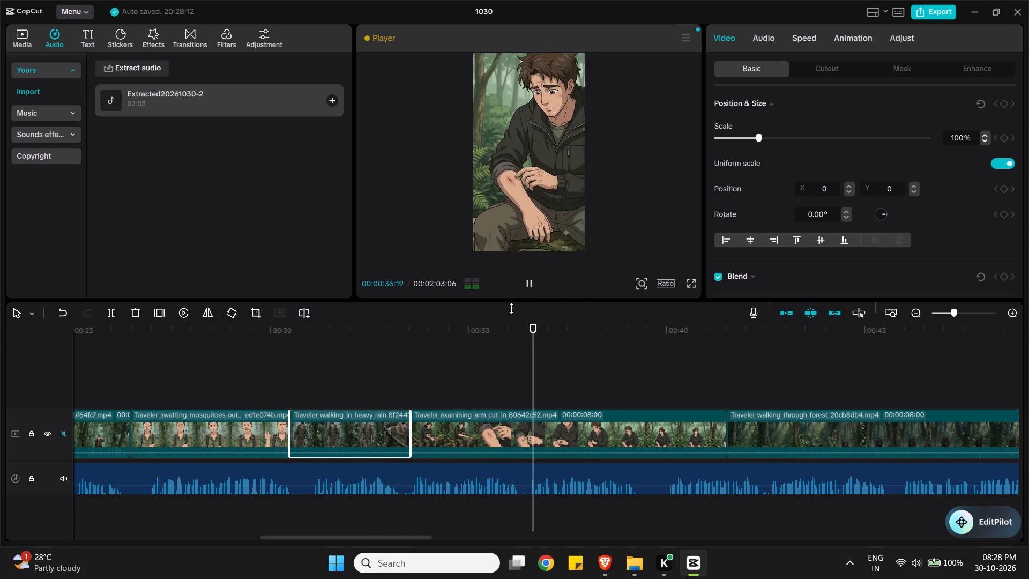
{"action": "left_click", "coordinate": [533, 285]}
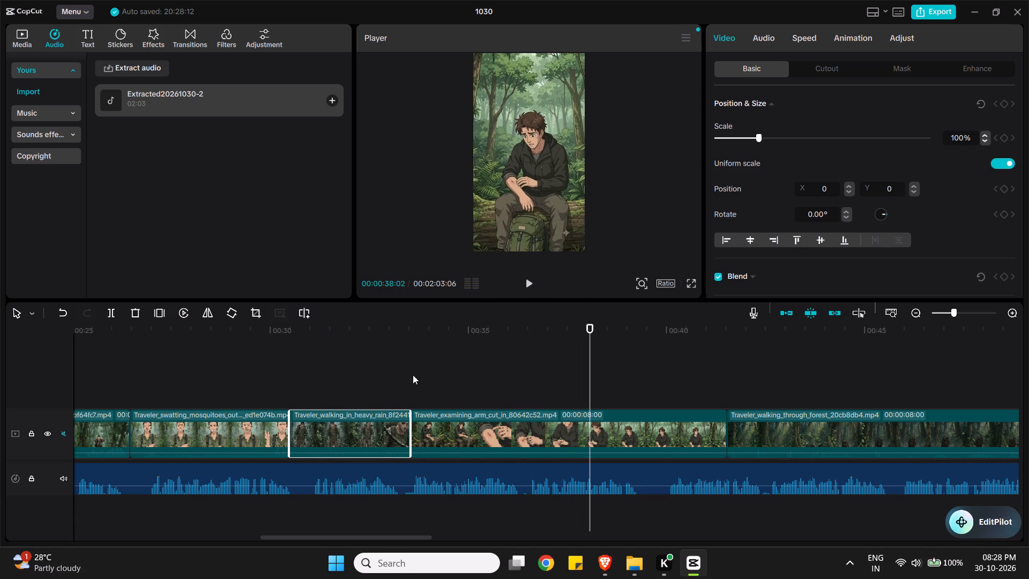
{"action": "left_click_drag", "start_coordinate": [289, 426], "coordinate": [328, 425]}
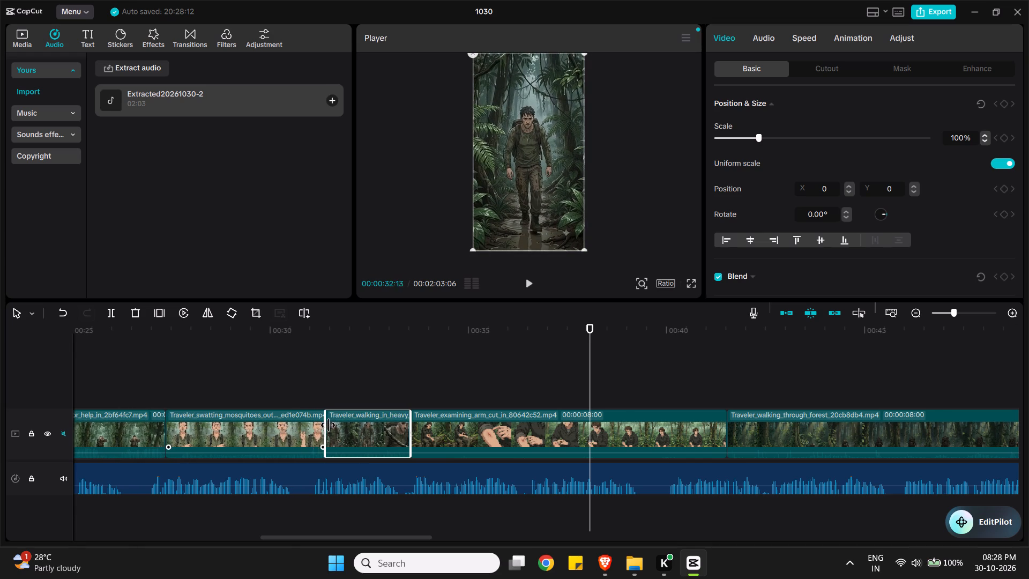
{"action": "left_click_drag", "start_coordinate": [328, 425], "coordinate": [337, 425]}
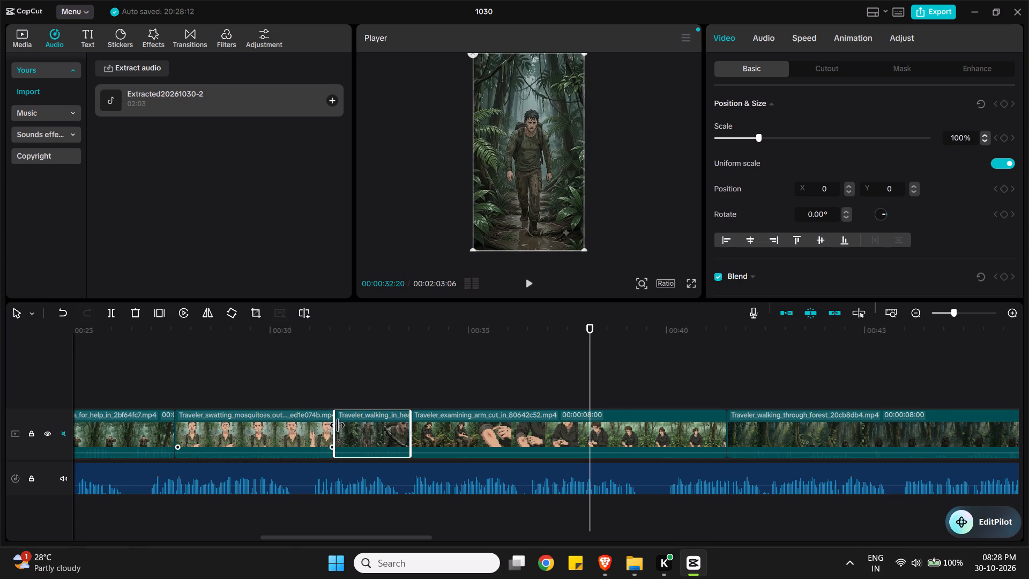
{"action": "left_click_drag", "start_coordinate": [337, 425], "coordinate": [349, 425]}
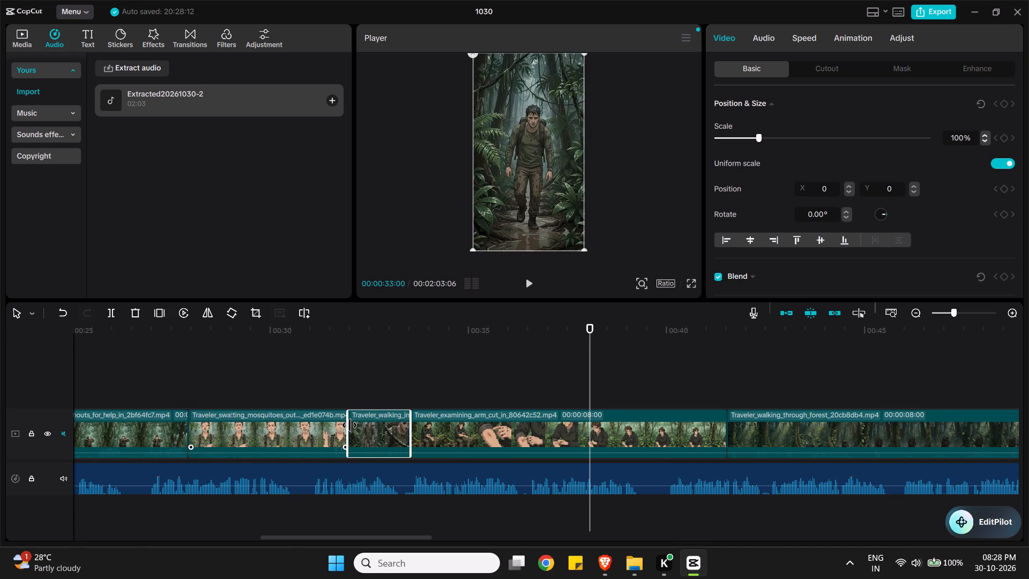
{"action": "left_click_drag", "start_coordinate": [349, 425], "coordinate": [362, 425]}
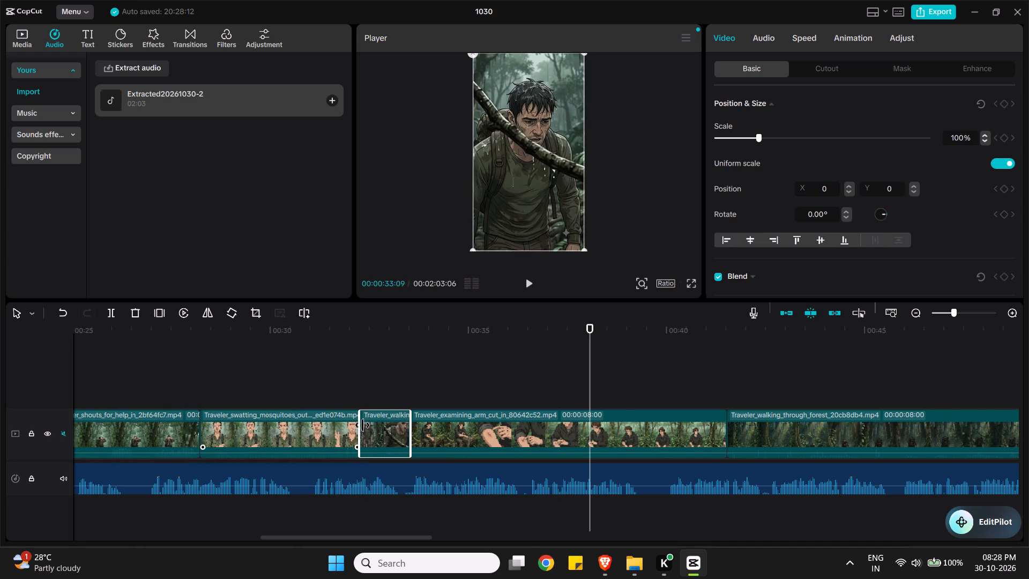
{"action": "left_click_drag", "start_coordinate": [362, 425], "coordinate": [364, 425]}
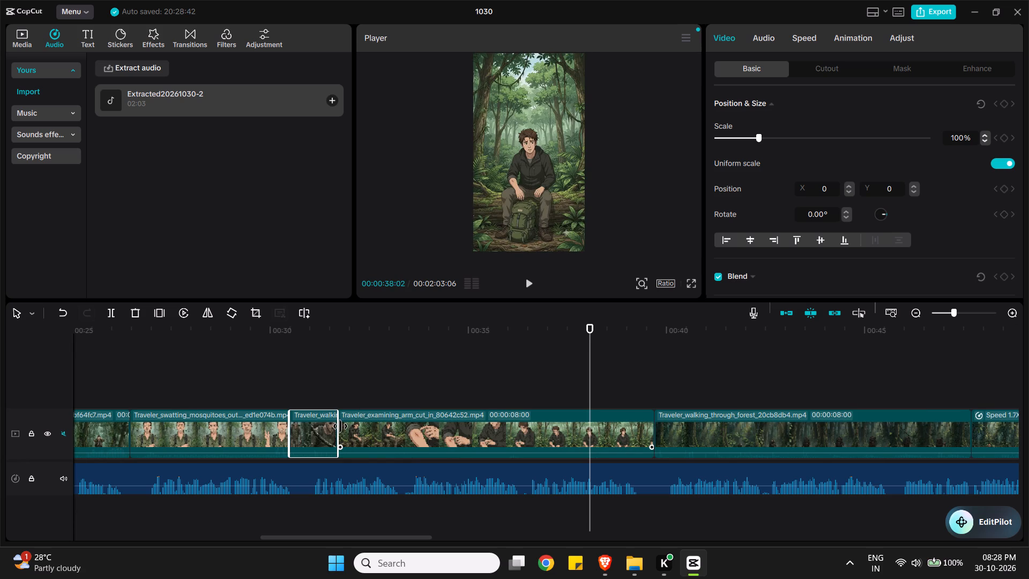
{"action": "left_click_drag", "start_coordinate": [340, 426], "coordinate": [411, 426]}
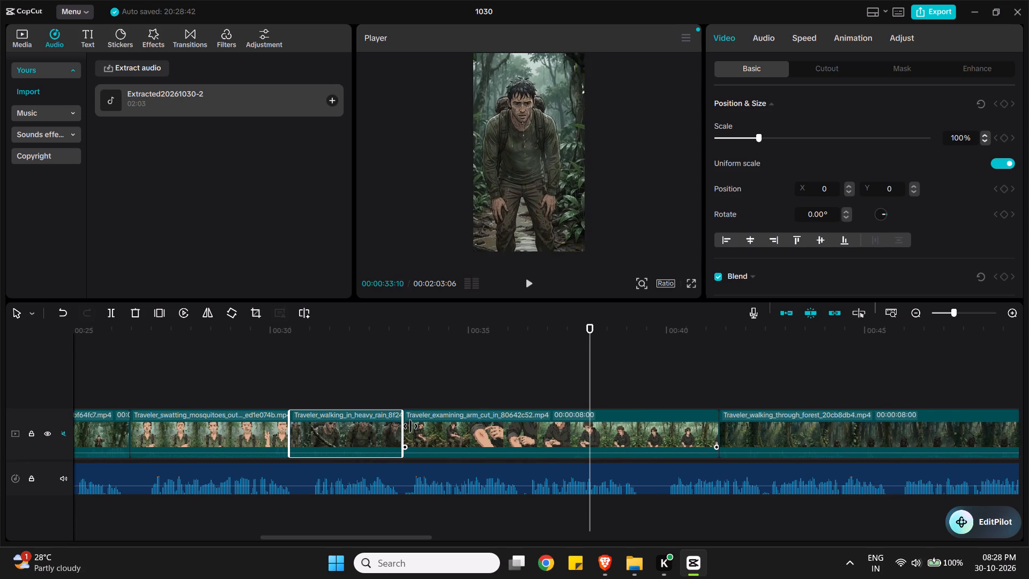
{"action": "left_click_drag", "start_coordinate": [411, 426], "coordinate": [425, 426]}
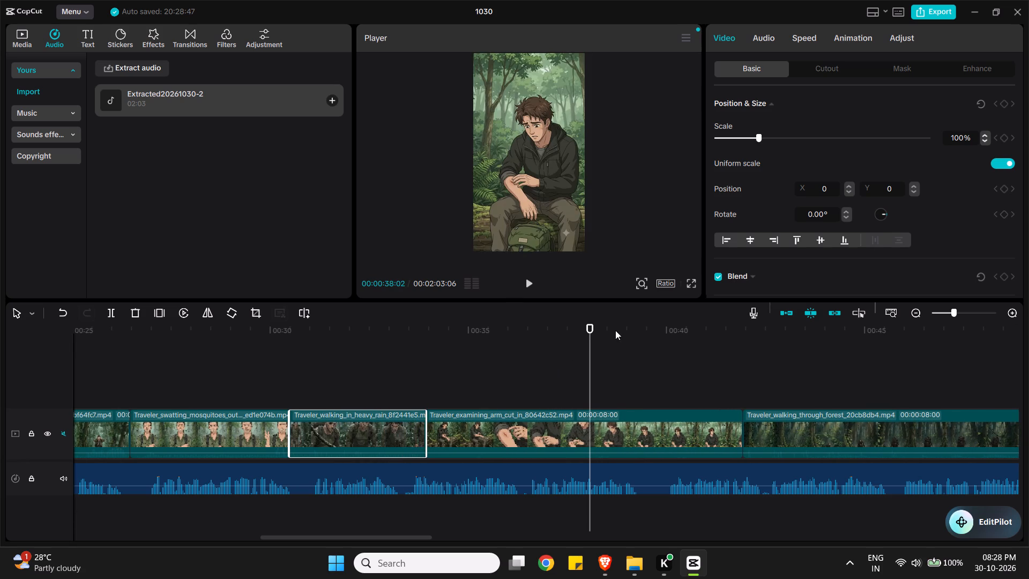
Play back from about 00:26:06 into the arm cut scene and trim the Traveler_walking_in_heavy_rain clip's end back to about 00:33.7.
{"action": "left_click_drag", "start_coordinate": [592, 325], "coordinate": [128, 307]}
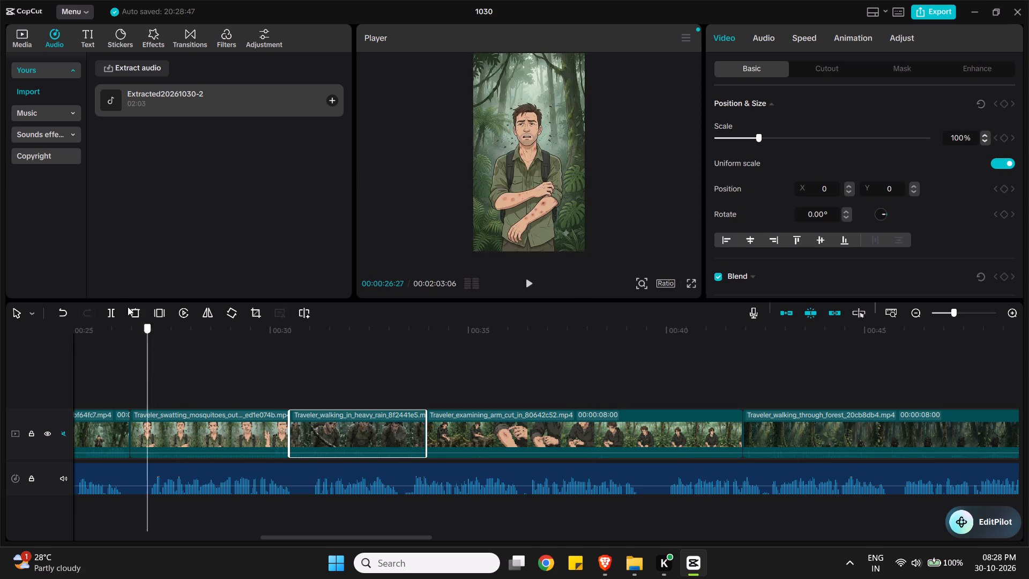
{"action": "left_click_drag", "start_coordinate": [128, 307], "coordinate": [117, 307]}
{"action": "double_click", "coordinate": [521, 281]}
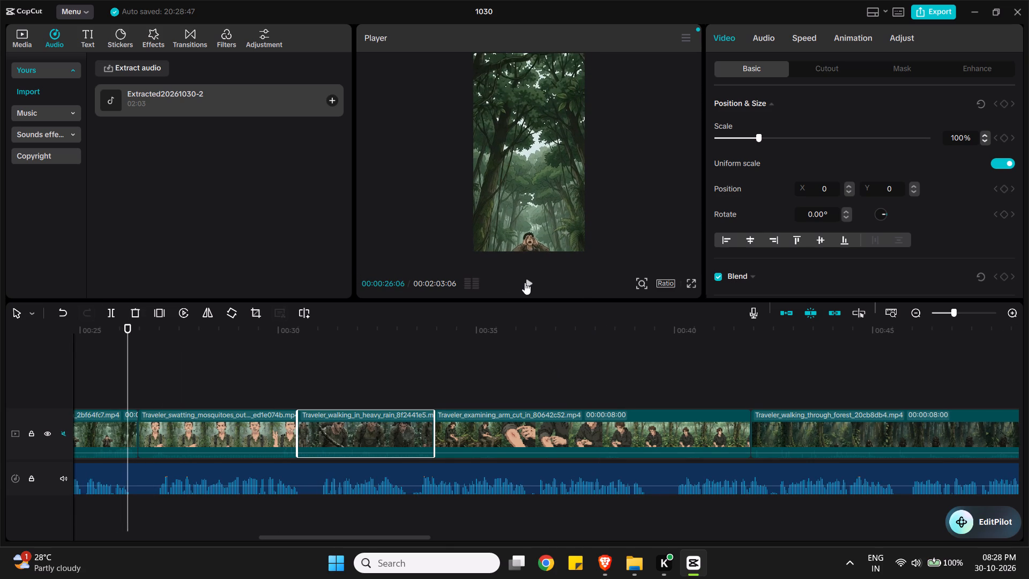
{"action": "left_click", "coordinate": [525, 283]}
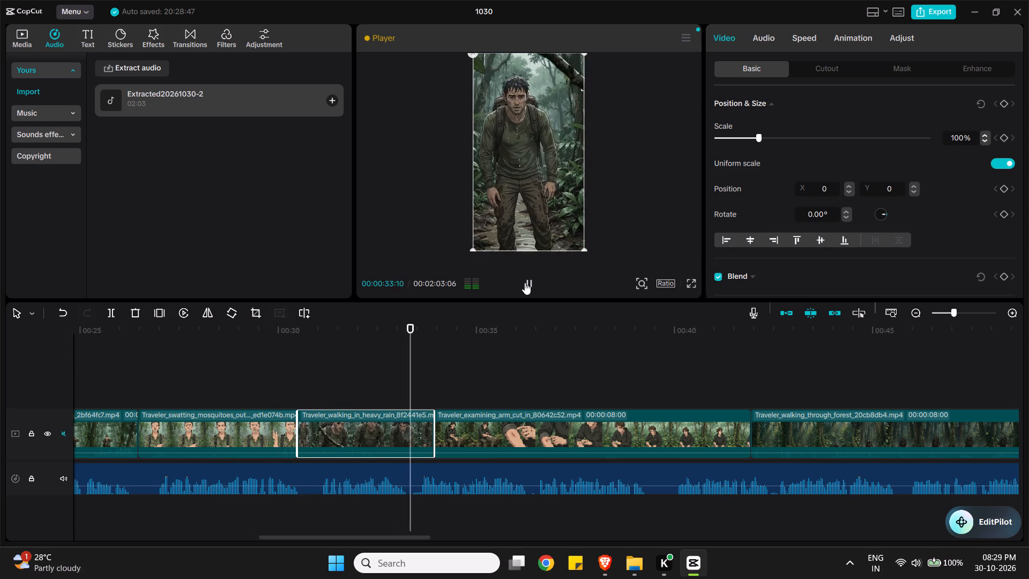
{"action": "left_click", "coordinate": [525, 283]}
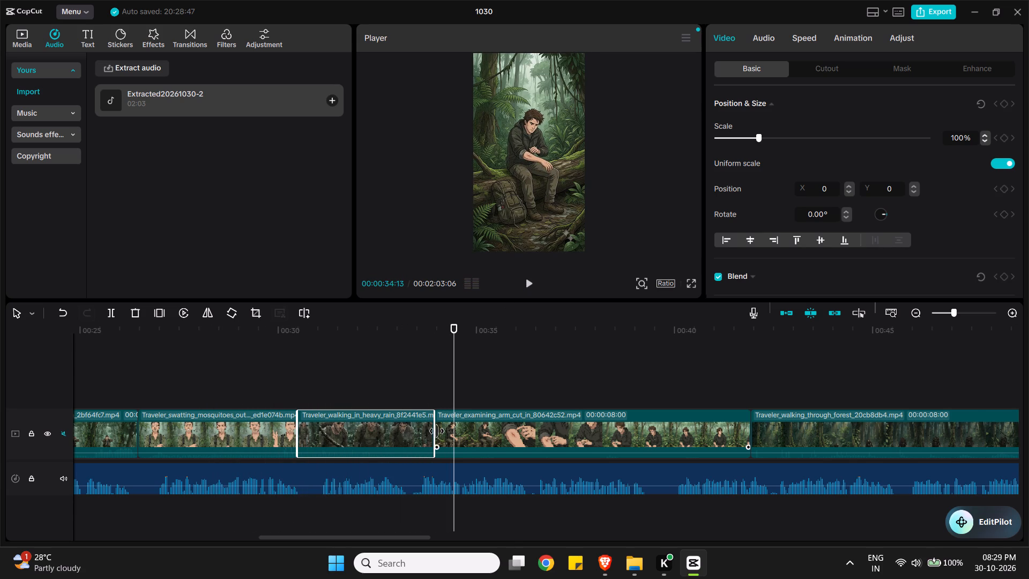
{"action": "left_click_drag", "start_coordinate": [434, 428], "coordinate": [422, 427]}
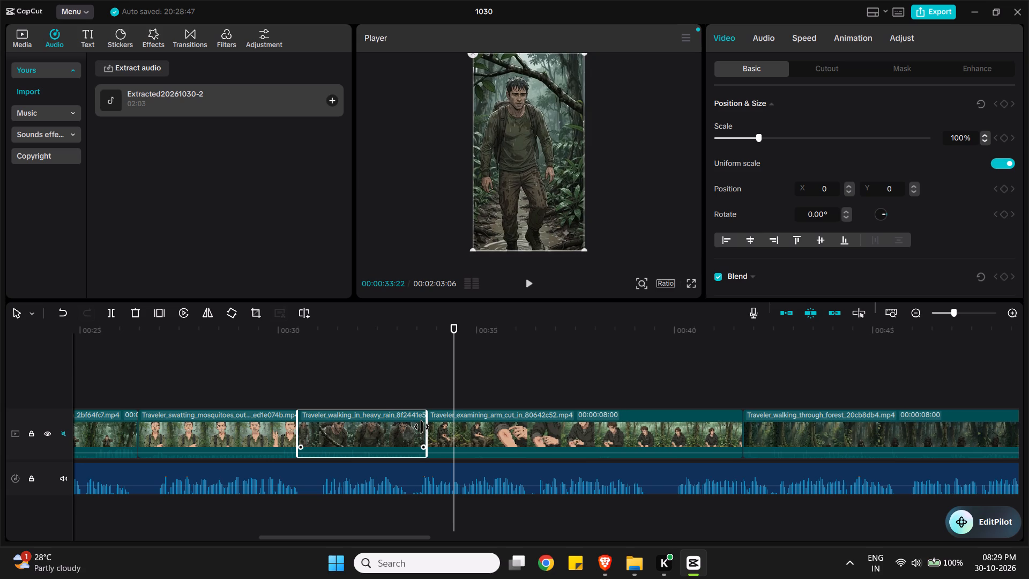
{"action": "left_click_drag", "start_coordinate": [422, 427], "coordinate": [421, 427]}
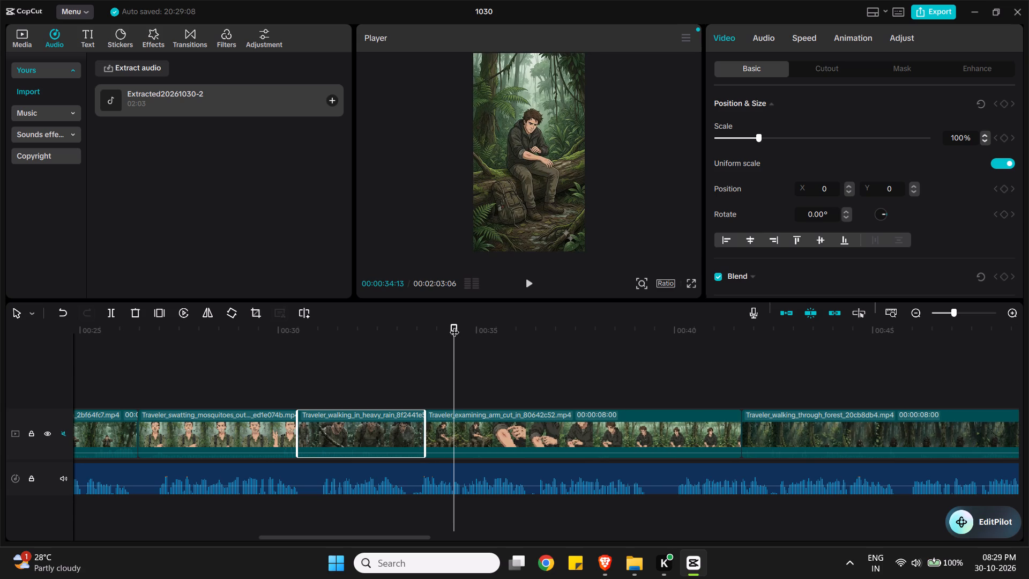
Play back from about 00:29:27 across the rain scene and trim the Traveler_walking_in_heavy_rain clip's end back to about 00:33.5.
{"action": "left_click_drag", "start_coordinate": [454, 325], "coordinate": [274, 338]}
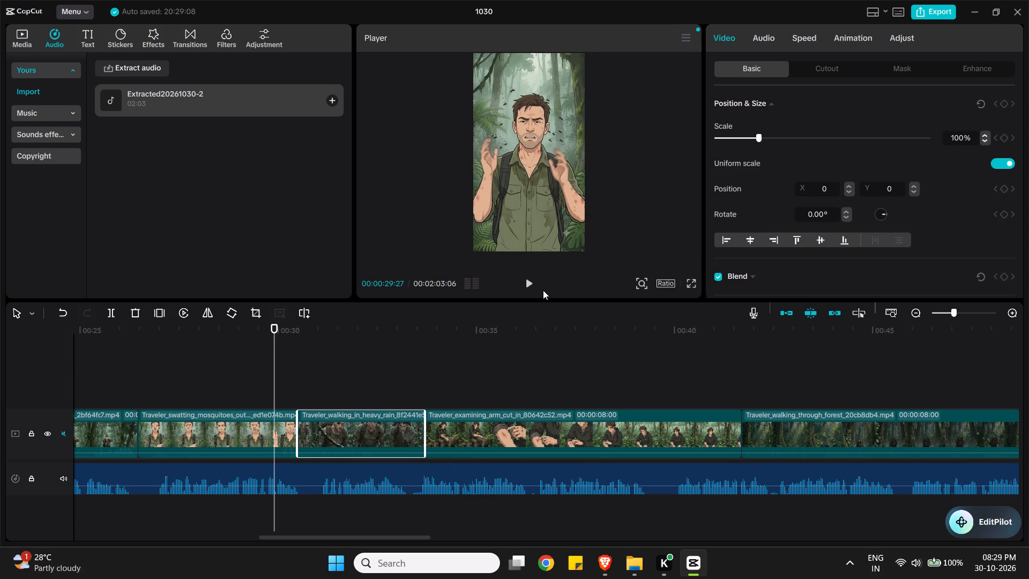
{"action": "left_click", "coordinate": [530, 285]}
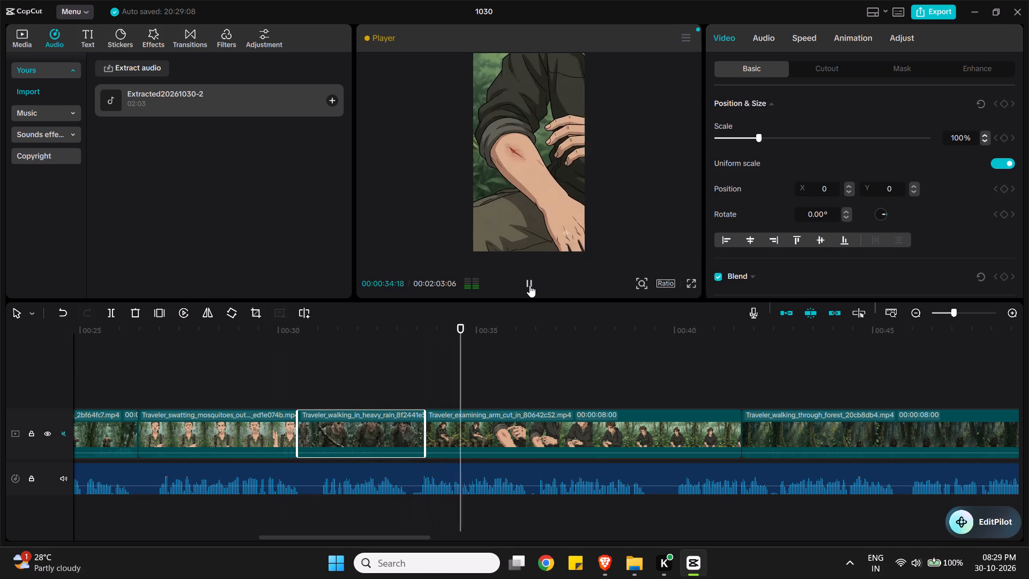
{"action": "left_click", "coordinate": [530, 285]}
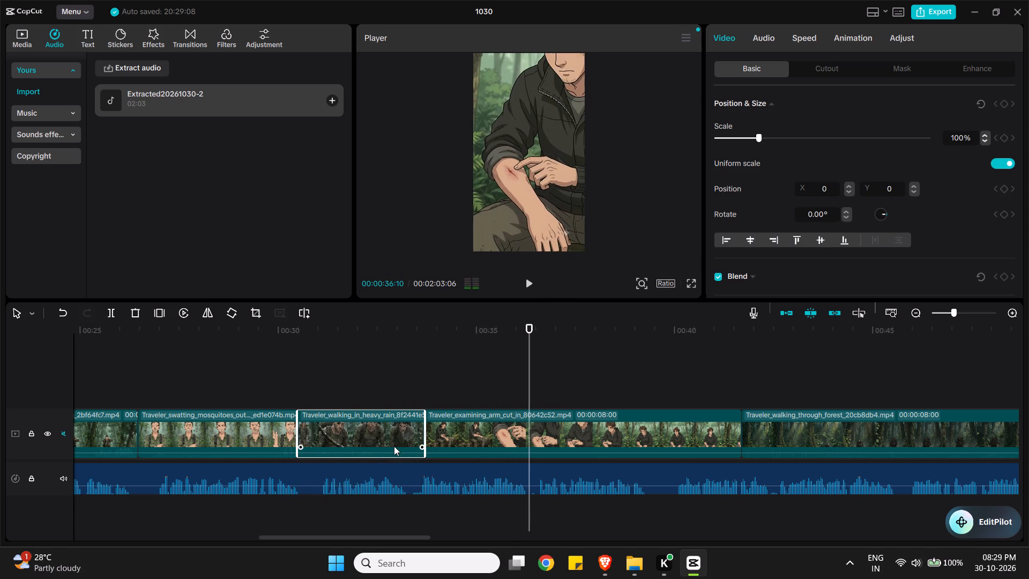
{"action": "left_click_drag", "start_coordinate": [425, 424], "coordinate": [417, 423]}
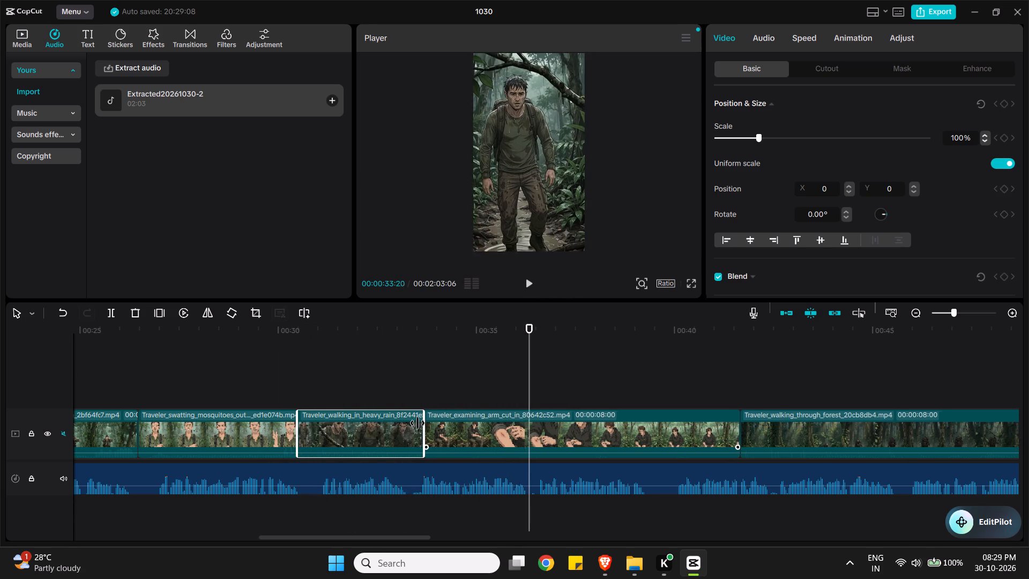
{"action": "left_click_drag", "start_coordinate": [417, 423], "coordinate": [413, 423]}
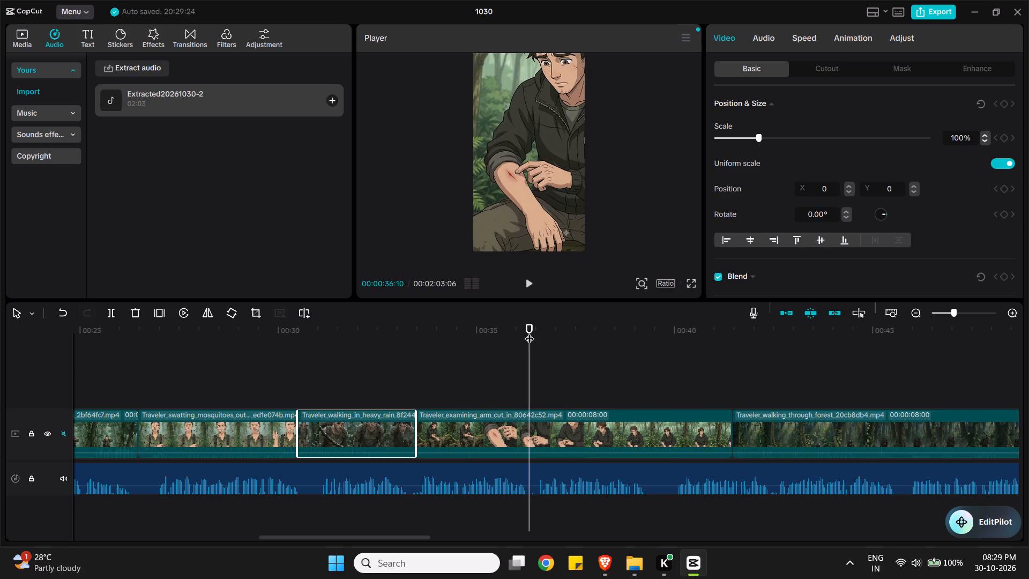
Play back from about 00:26:04 into the arm cut scene and trim the Traveler_walking_in_heavy_rain clip's end back to about 00:33.2.
{"action": "left_click_drag", "start_coordinate": [532, 322], "coordinate": [173, 328]}
{"action": "left_click_drag", "start_coordinate": [173, 328], "coordinate": [173, 328]}
{"action": "left_click_drag", "start_coordinate": [531, 328], "coordinate": [125, 290]}
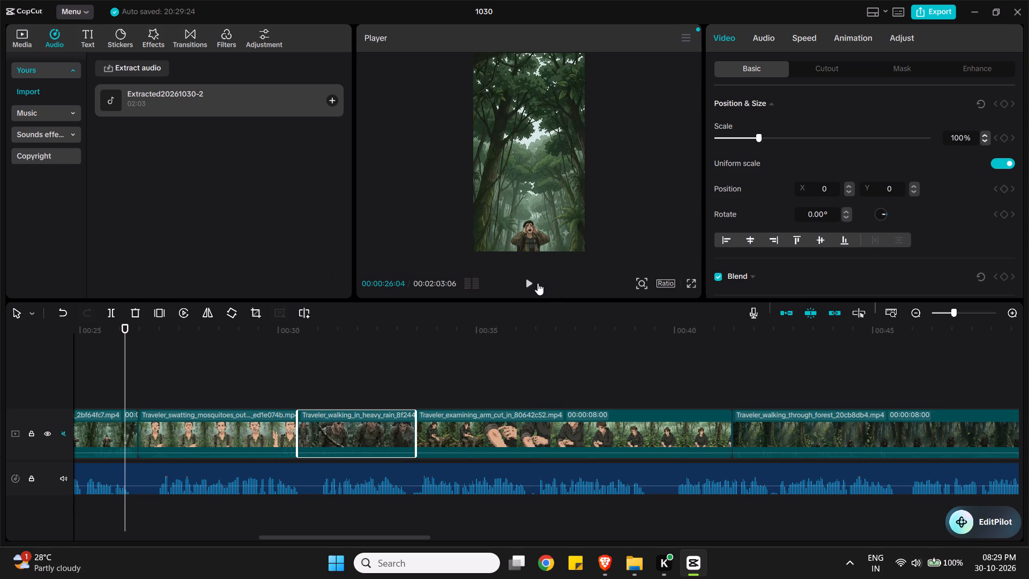
{"action": "left_click", "coordinate": [526, 284]}
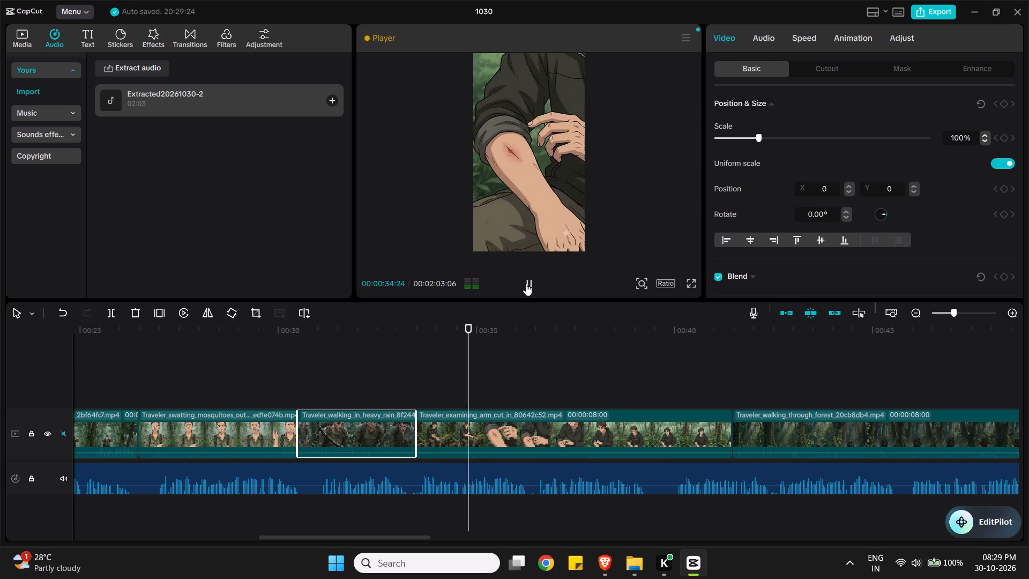
{"action": "left_click", "coordinate": [526, 284]}
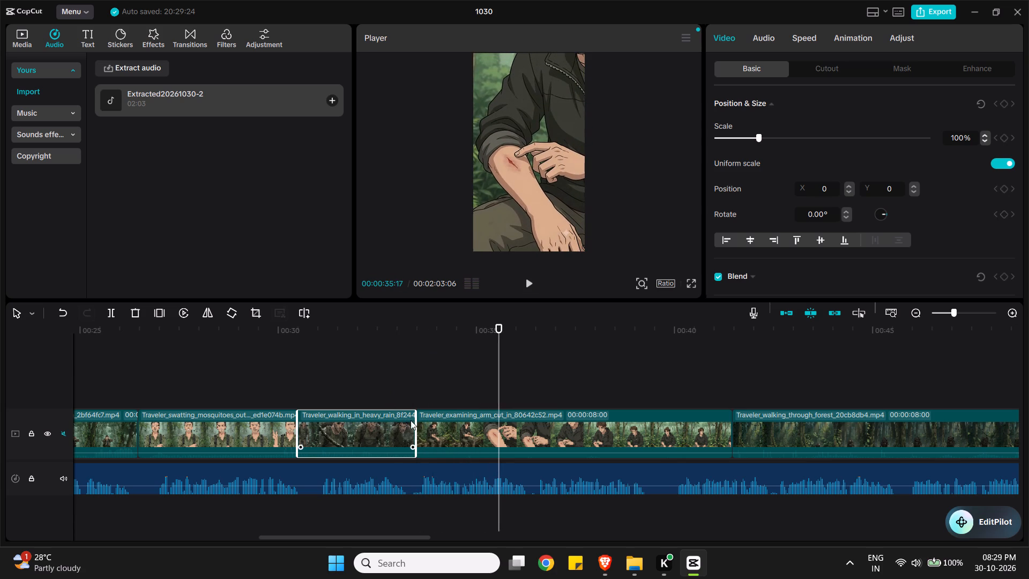
{"action": "left_click_drag", "start_coordinate": [415, 424], "coordinate": [404, 424]}
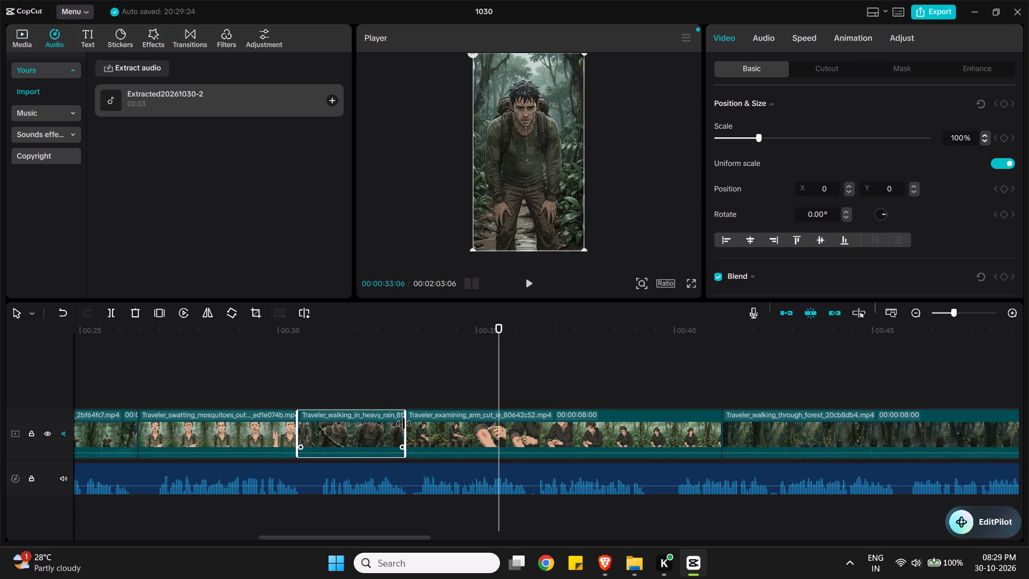
{"action": "left_click_drag", "start_coordinate": [404, 424], "coordinate": [402, 424]}
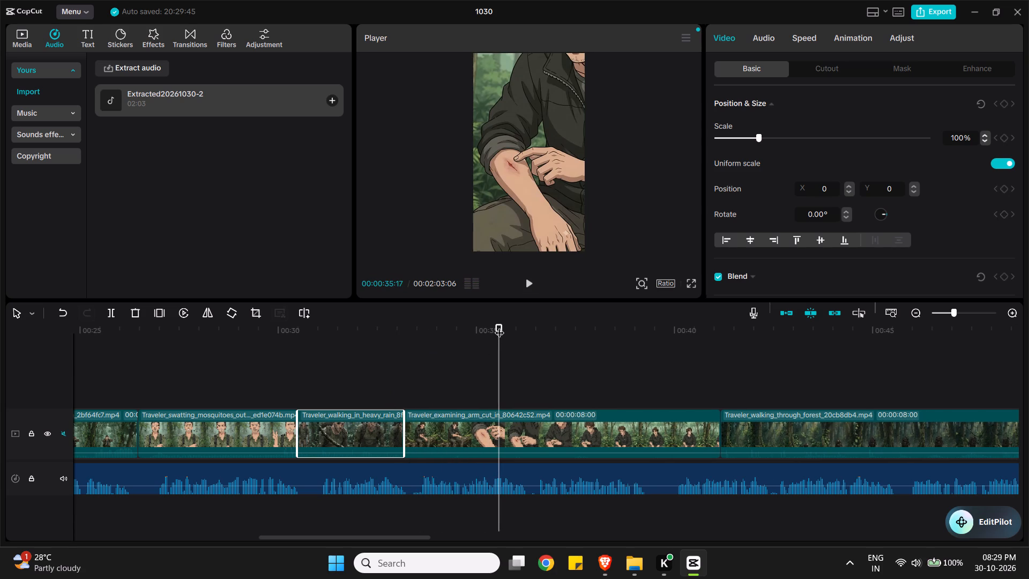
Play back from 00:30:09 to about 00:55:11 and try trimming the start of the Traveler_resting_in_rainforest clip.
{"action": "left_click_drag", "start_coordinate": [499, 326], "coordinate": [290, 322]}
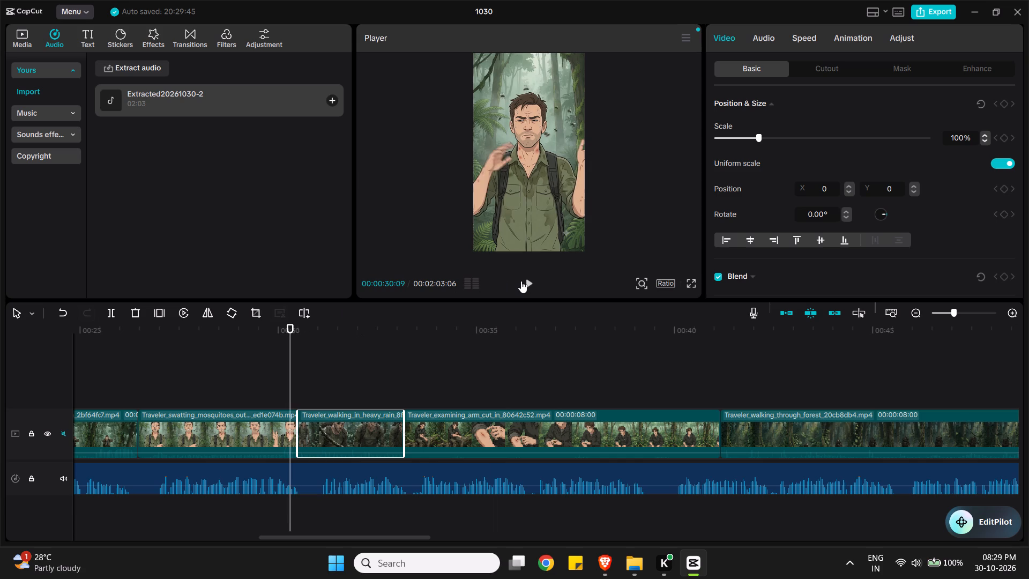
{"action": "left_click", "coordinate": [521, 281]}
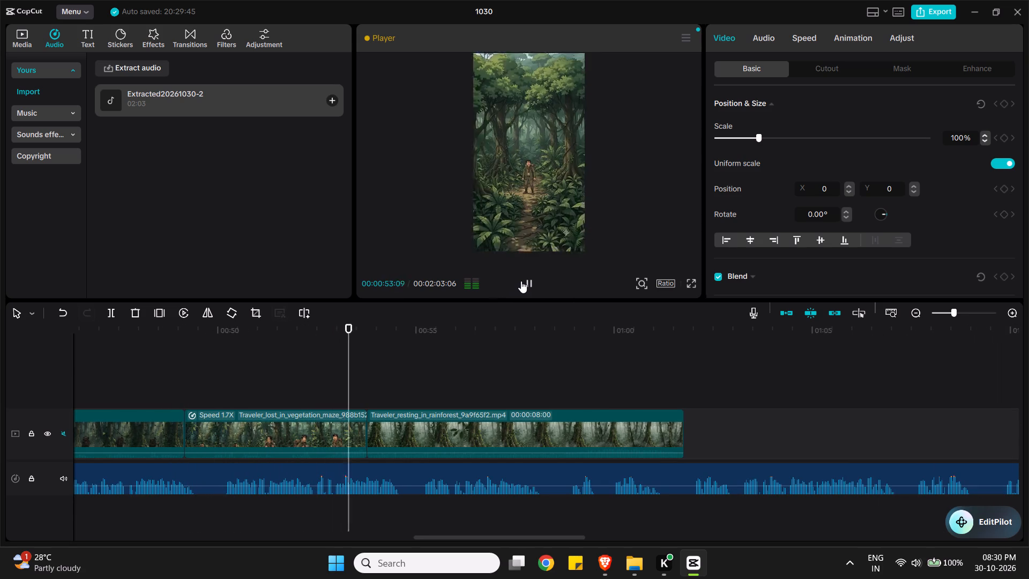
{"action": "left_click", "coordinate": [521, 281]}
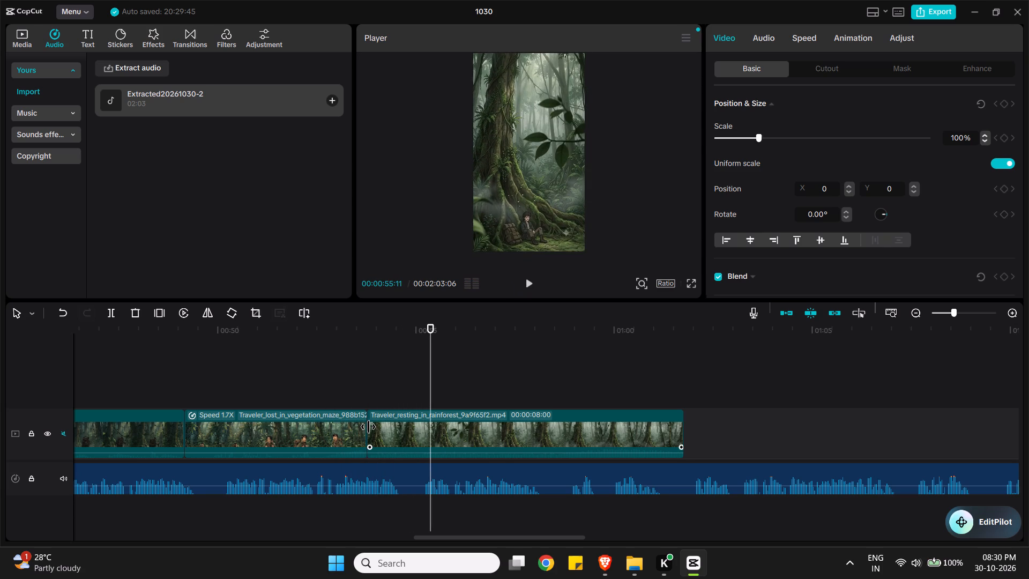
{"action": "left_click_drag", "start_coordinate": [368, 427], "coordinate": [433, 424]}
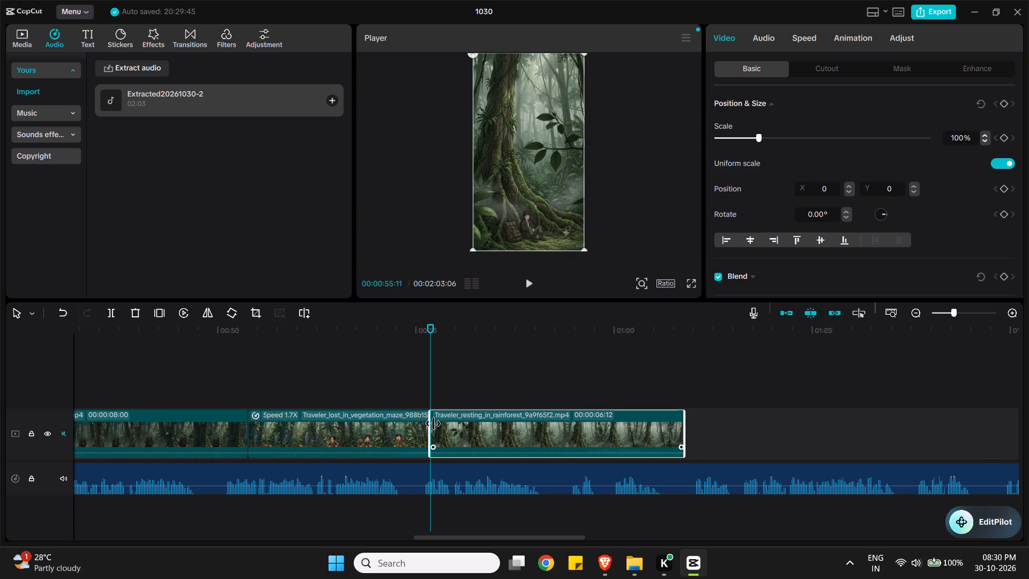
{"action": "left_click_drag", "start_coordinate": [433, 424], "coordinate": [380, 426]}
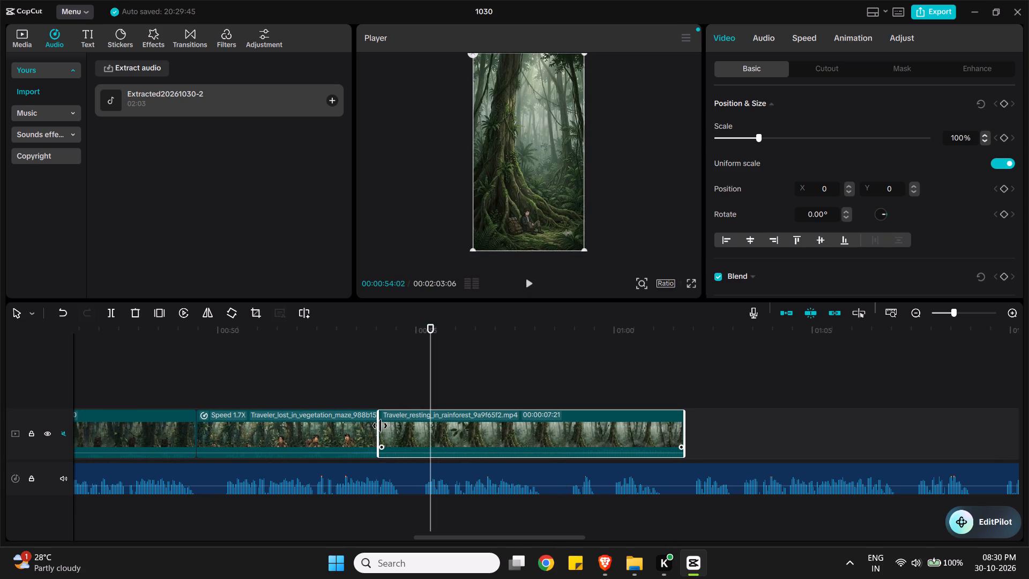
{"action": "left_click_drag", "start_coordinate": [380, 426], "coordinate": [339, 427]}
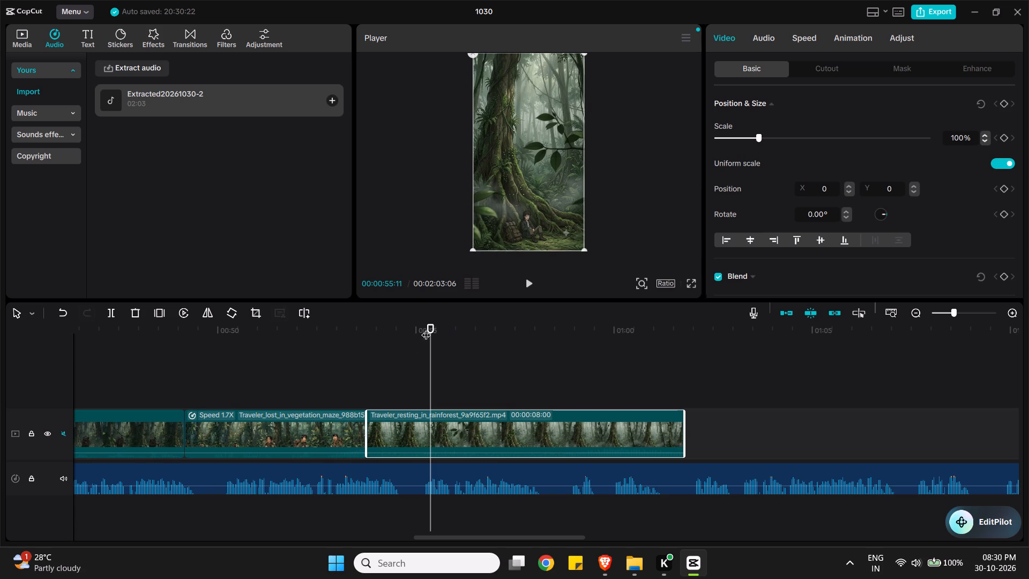
Set the speed of the Traveler_lost_in_vegetation_maze clip to 1.00x.
{"action": "left_click_drag", "start_coordinate": [430, 324], "coordinate": [175, 324]}
{"action": "left_click", "coordinate": [330, 425]}
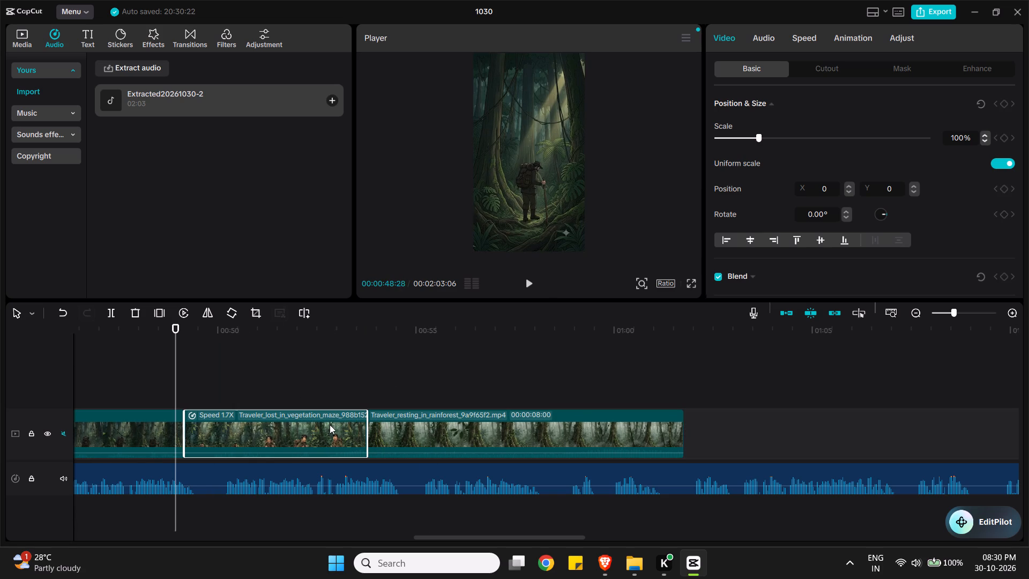
{"action": "left_click", "coordinate": [795, 41]}
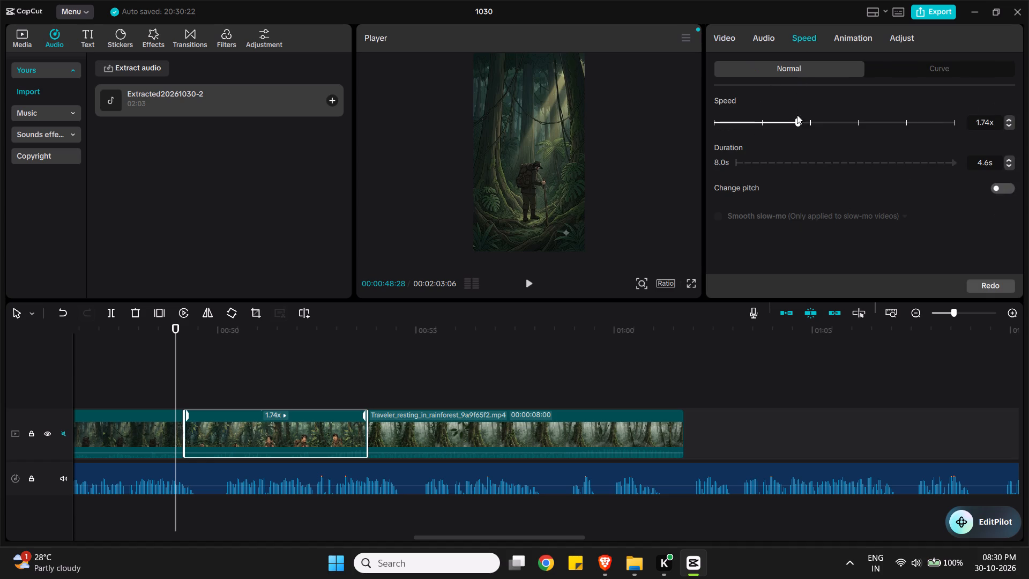
{"action": "left_click_drag", "start_coordinate": [796, 121], "coordinate": [765, 122]}
{"action": "left_click_drag", "start_coordinate": [765, 122], "coordinate": [762, 123]}
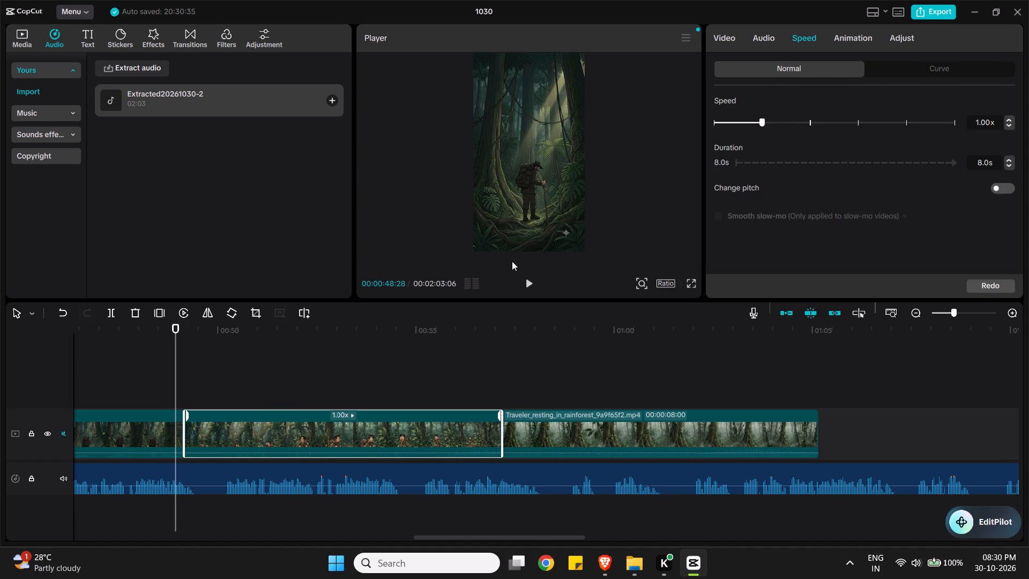
Play back from 00:48:28 through the resting scene, split the extracted audio at 00:01:01:21 and delete the part after the cut.
{"action": "left_click", "coordinate": [527, 285]}
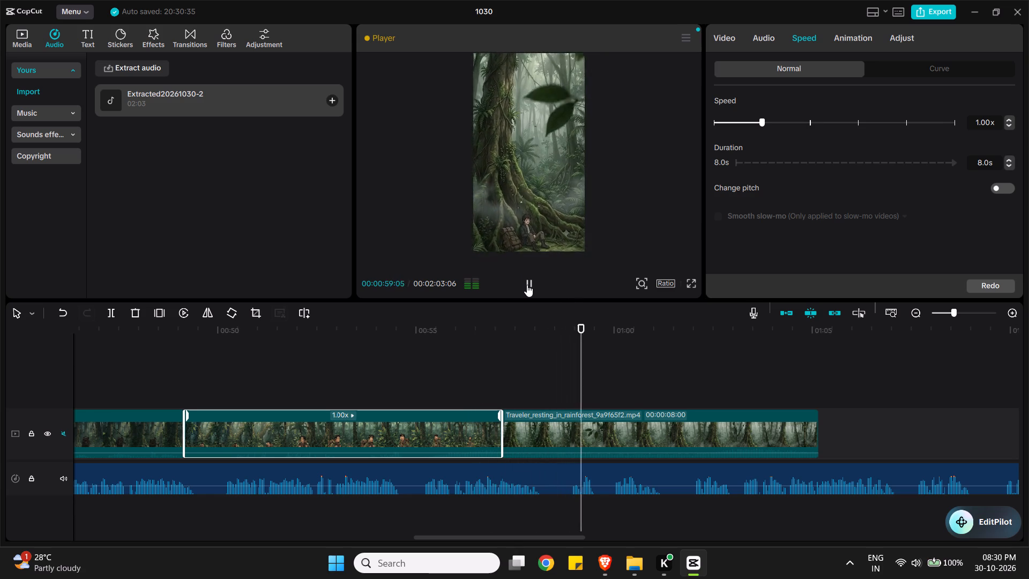
{"action": "left_click", "coordinate": [467, 419]}
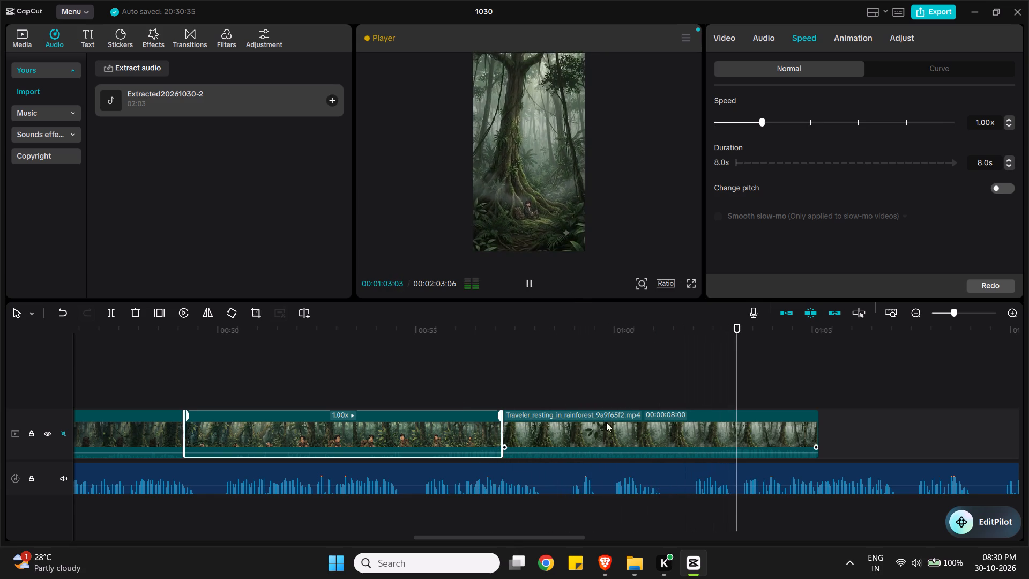
{"action": "left_click", "coordinate": [678, 480]}
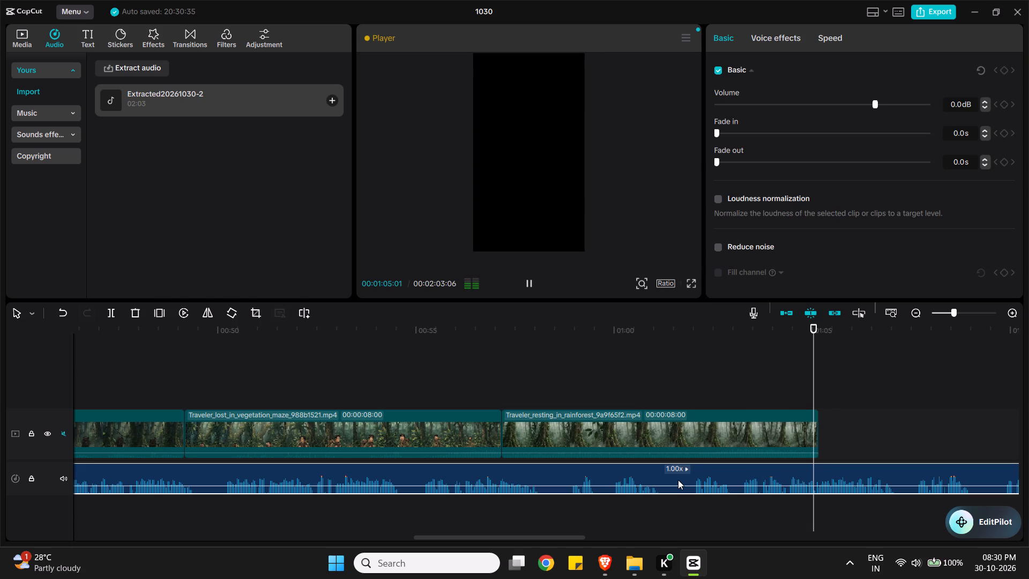
{"action": "left_click", "coordinate": [527, 281]}
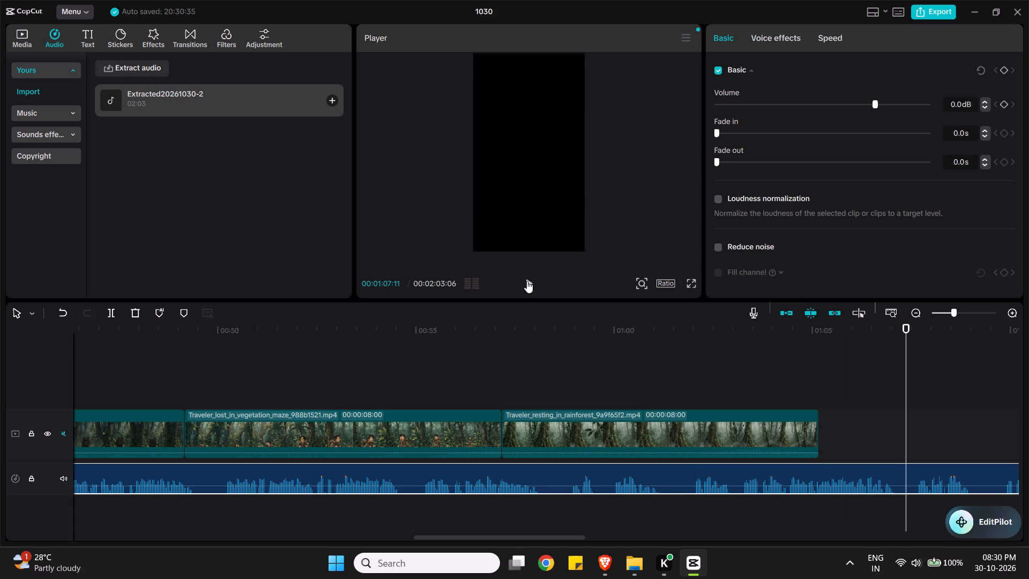
{"action": "left_click_drag", "start_coordinate": [907, 328], "coordinate": [588, 301]}
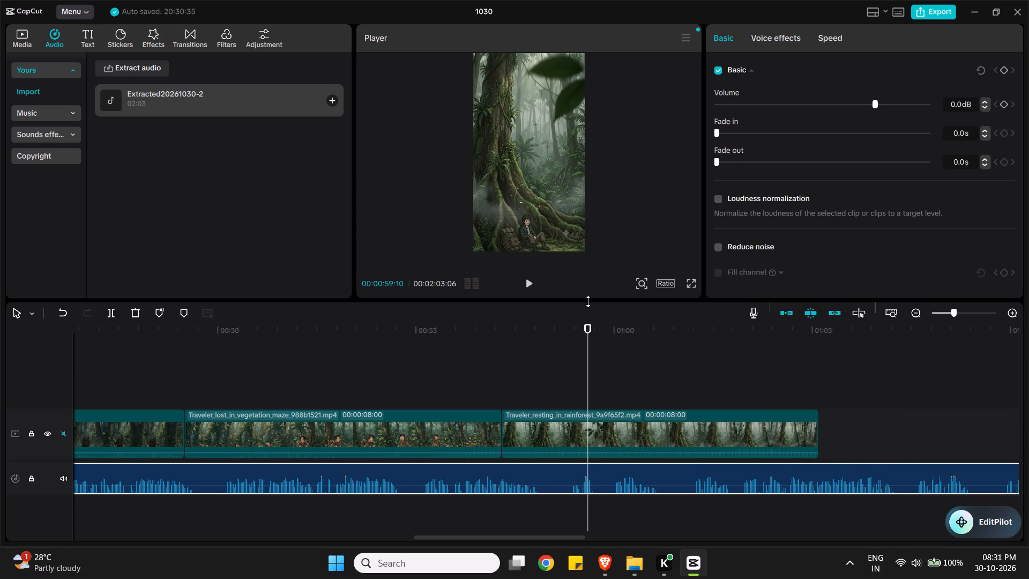
{"action": "left_click", "coordinate": [531, 283]}
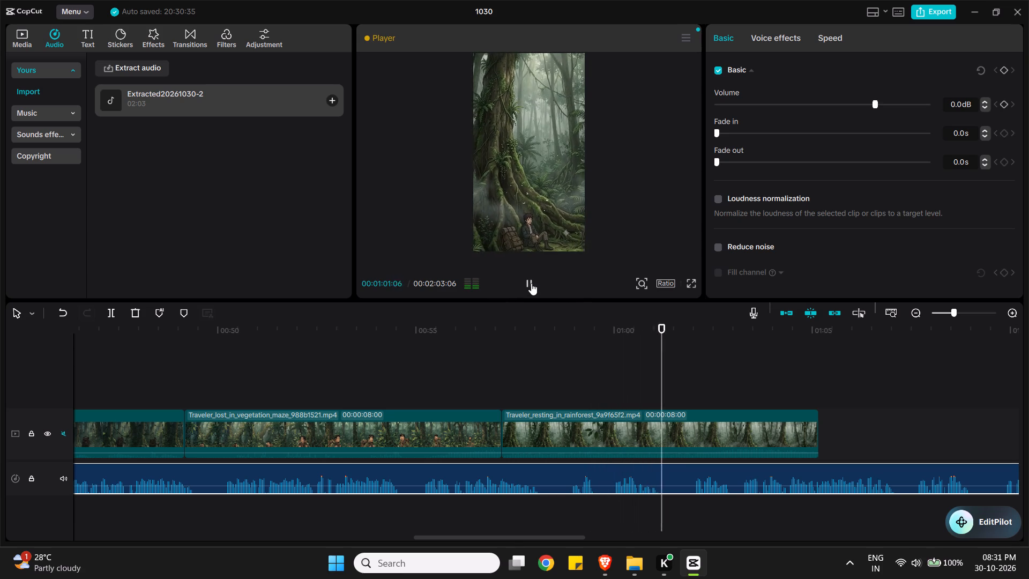
{"action": "left_click", "coordinate": [531, 283]}
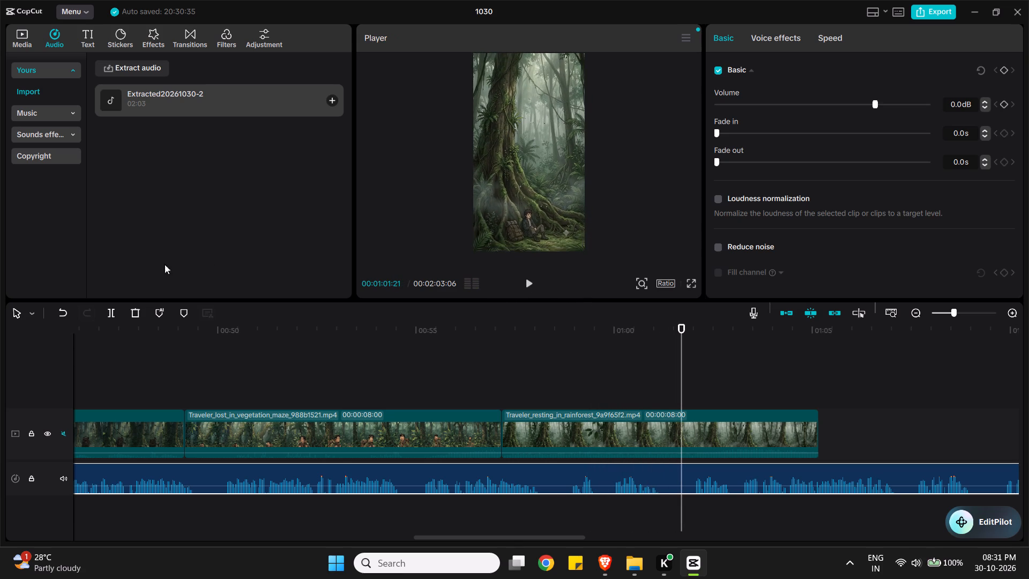
{"action": "left_click", "coordinate": [109, 313]}
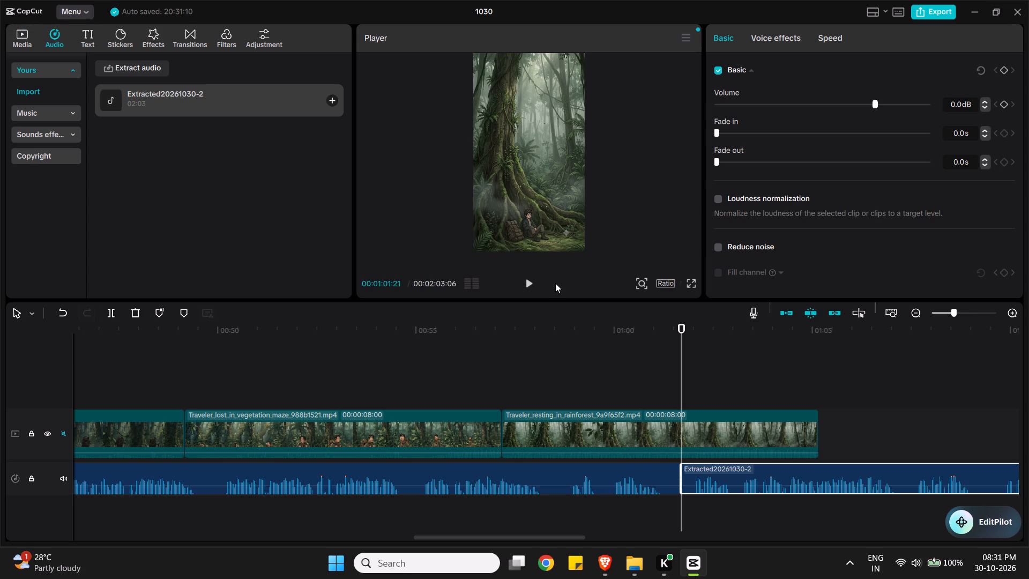
{"action": "left_click", "coordinate": [530, 279]}
{"action": "left_click", "coordinate": [530, 279]}
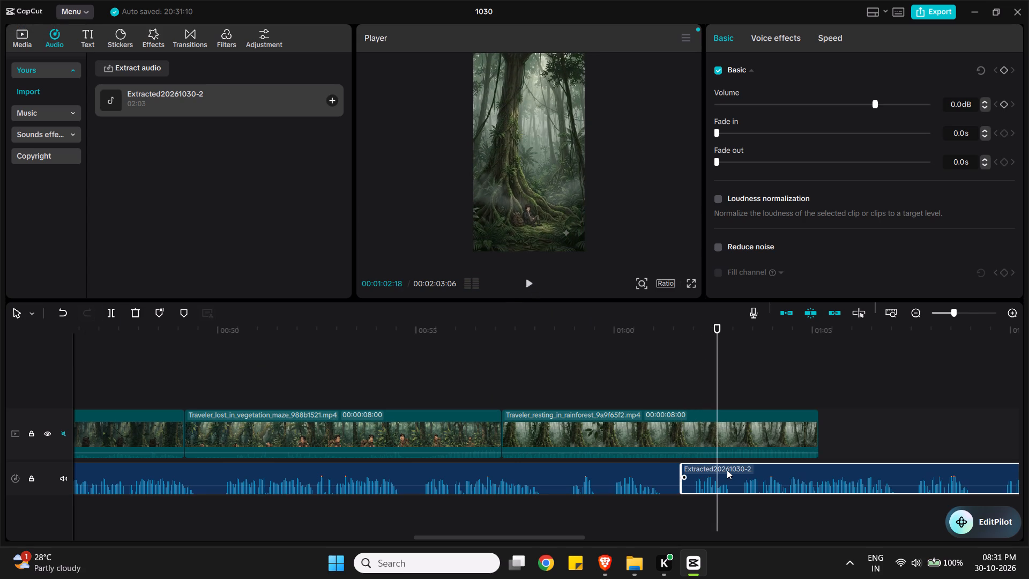
{"action": "key", "text": "Delete"}
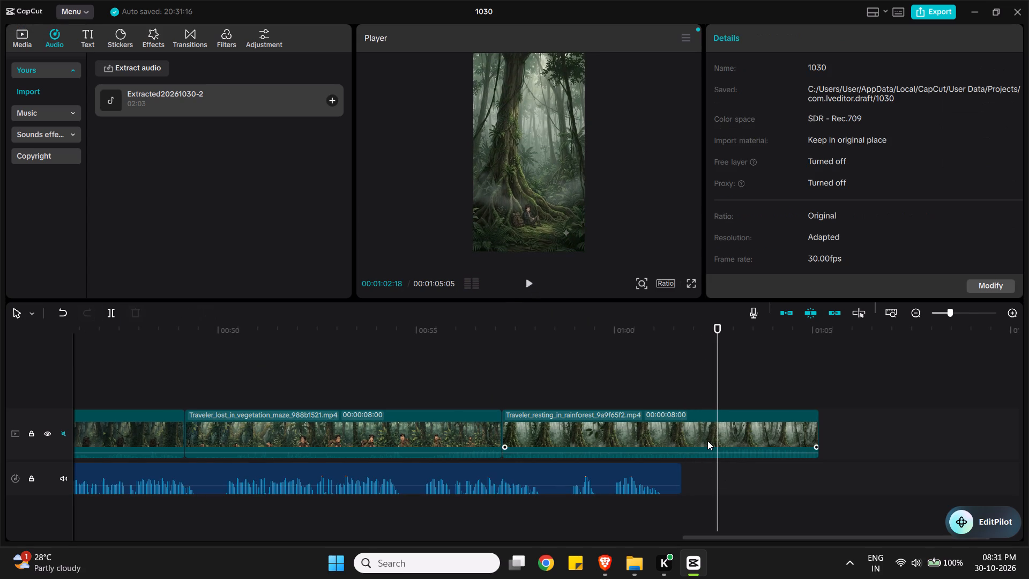
Trim about 1.7 s off the start of the Traveler_resting_in_rainforest clip.
{"action": "left_click", "coordinate": [707, 441]}
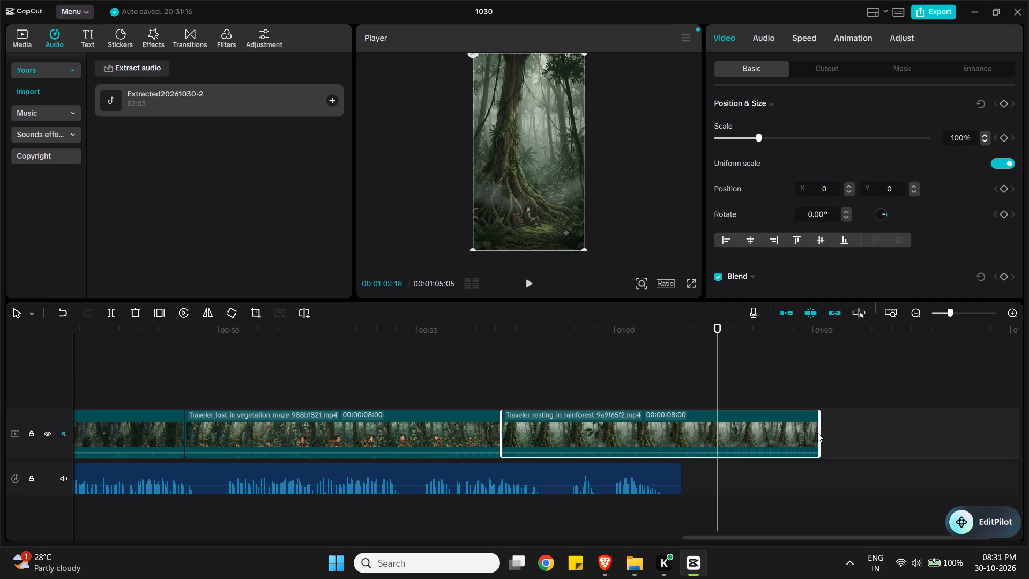
{"action": "left_click_drag", "start_coordinate": [503, 426], "coordinate": [509, 426]}
{"action": "left_click_drag", "start_coordinate": [509, 426], "coordinate": [553, 426]}
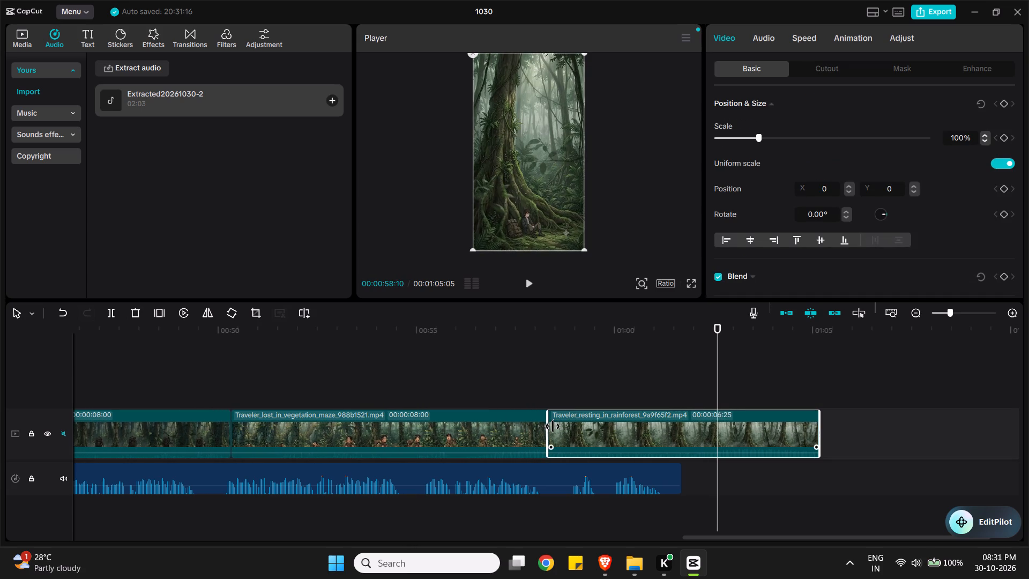
{"action": "left_click_drag", "start_coordinate": [553, 426], "coordinate": [569, 428]}
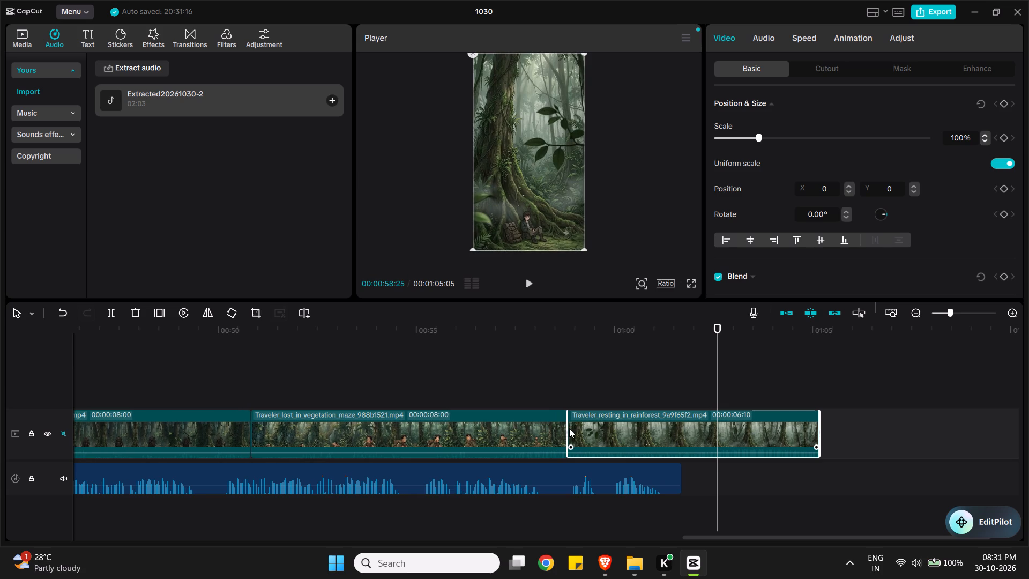
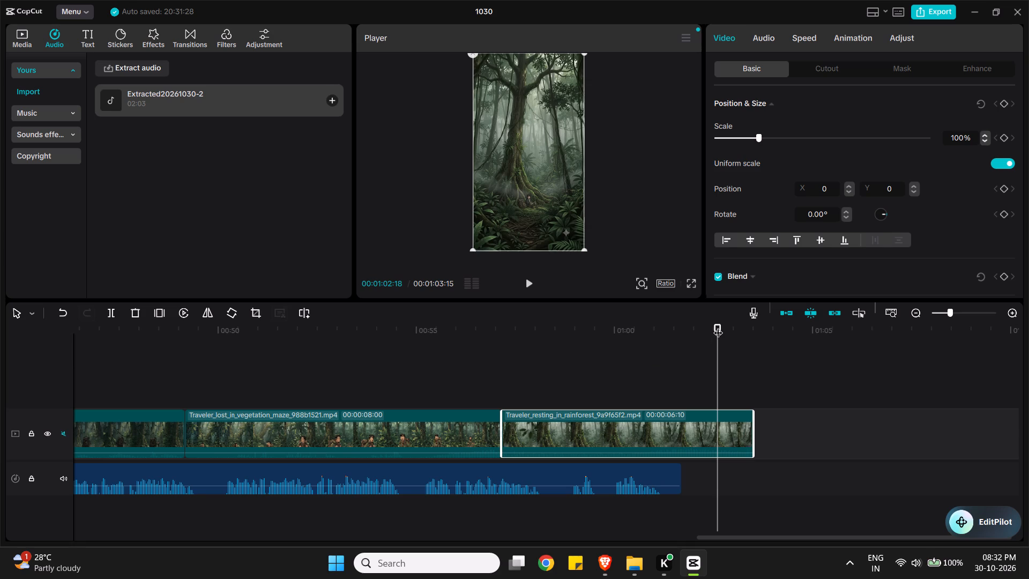
Play back from 00:00:54:11 and trim the end of the Traveler_resting_in_rainforest clip to the extracted audio's end at 00:01:01:21.
{"action": "left_click_drag", "start_coordinate": [718, 326], "coordinate": [391, 343]}
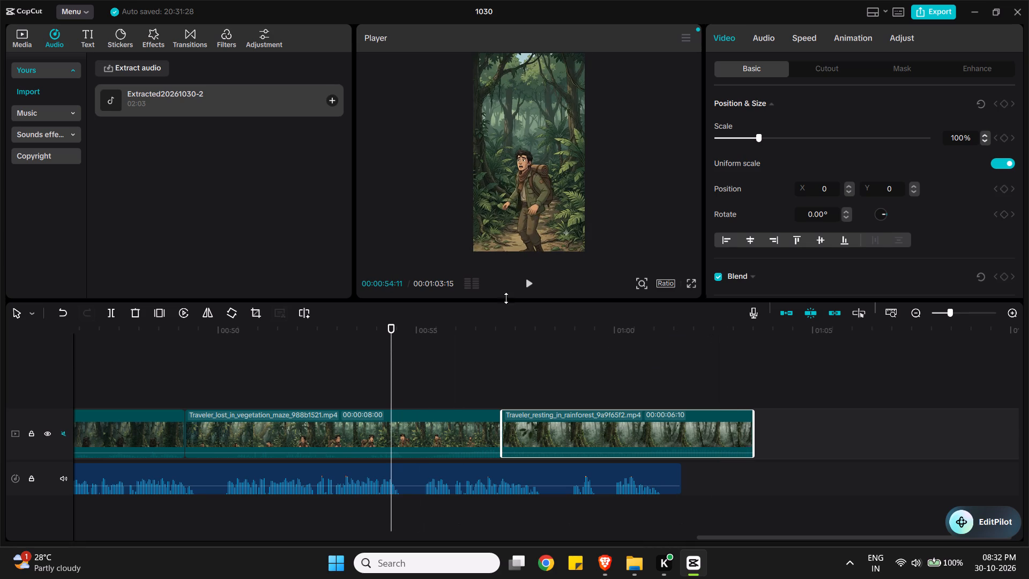
{"action": "left_click", "coordinate": [534, 279]}
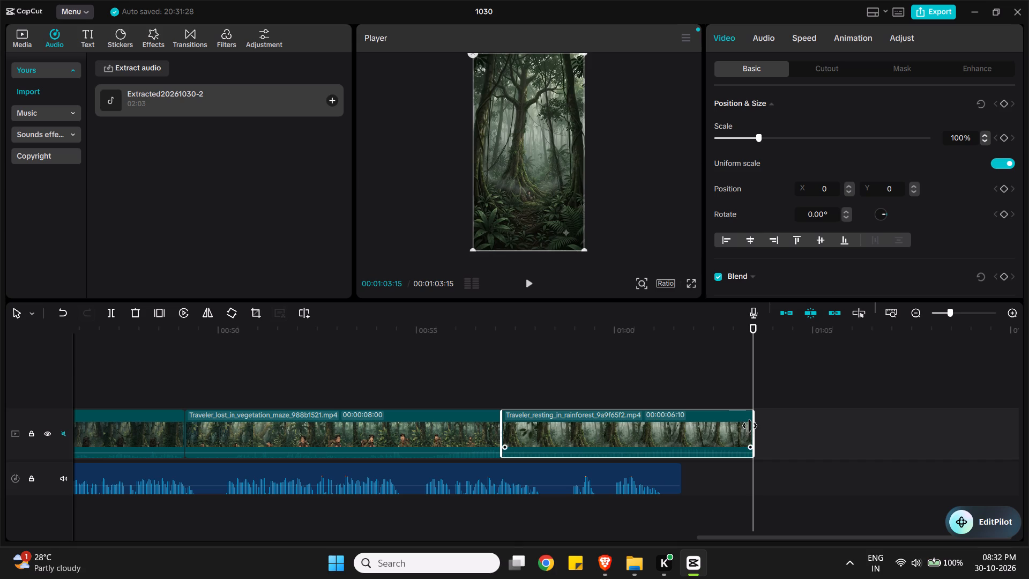
{"action": "left_click_drag", "start_coordinate": [754, 426], "coordinate": [668, 426]}
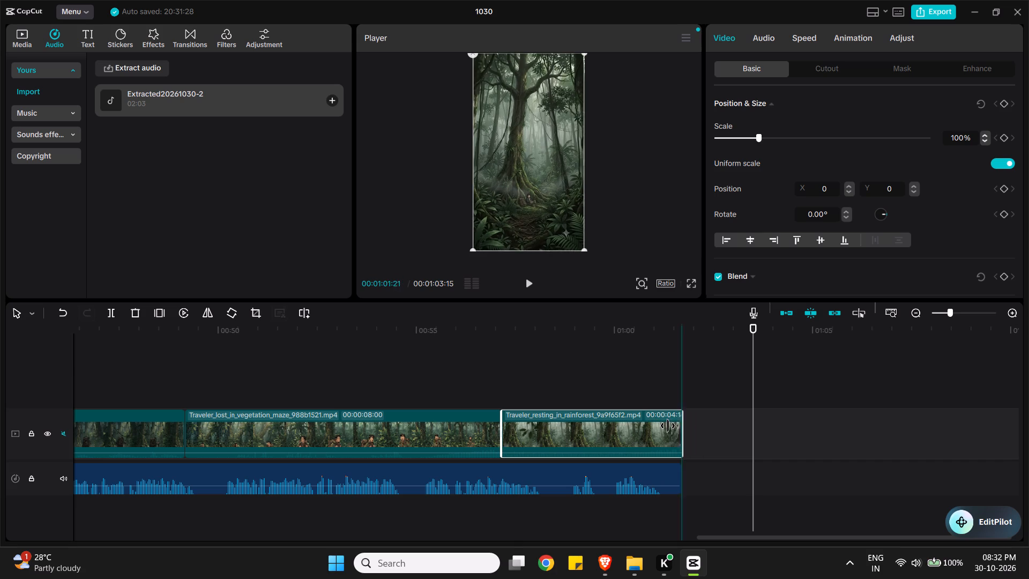
{"action": "left_click_drag", "start_coordinate": [668, 426], "coordinate": [677, 425]}
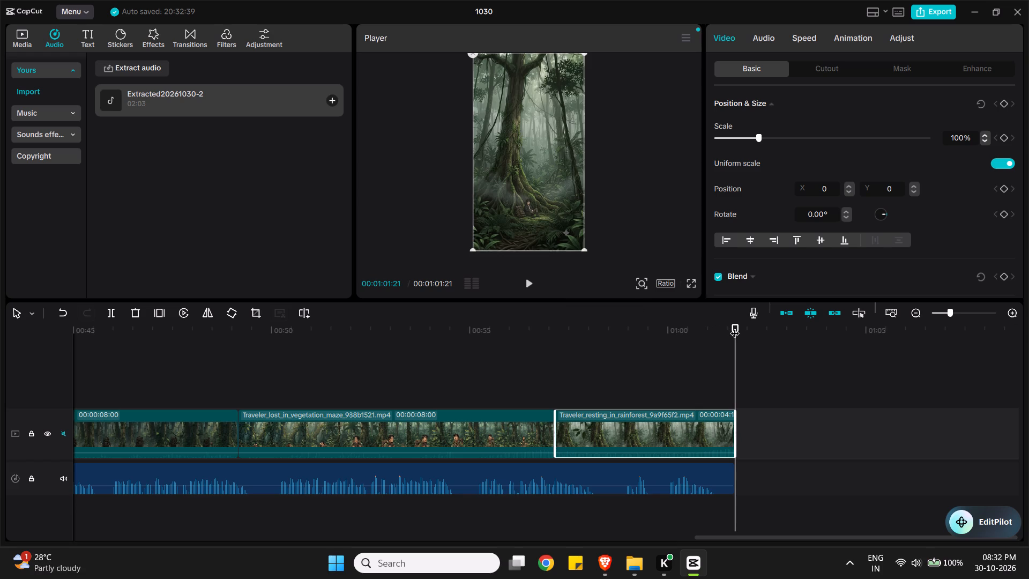
Play back the timeline from 00:00:00:00 to review the clips against the extracted audio.
{"action": "left_click_drag", "start_coordinate": [735, 326], "coordinate": [0, 294]}
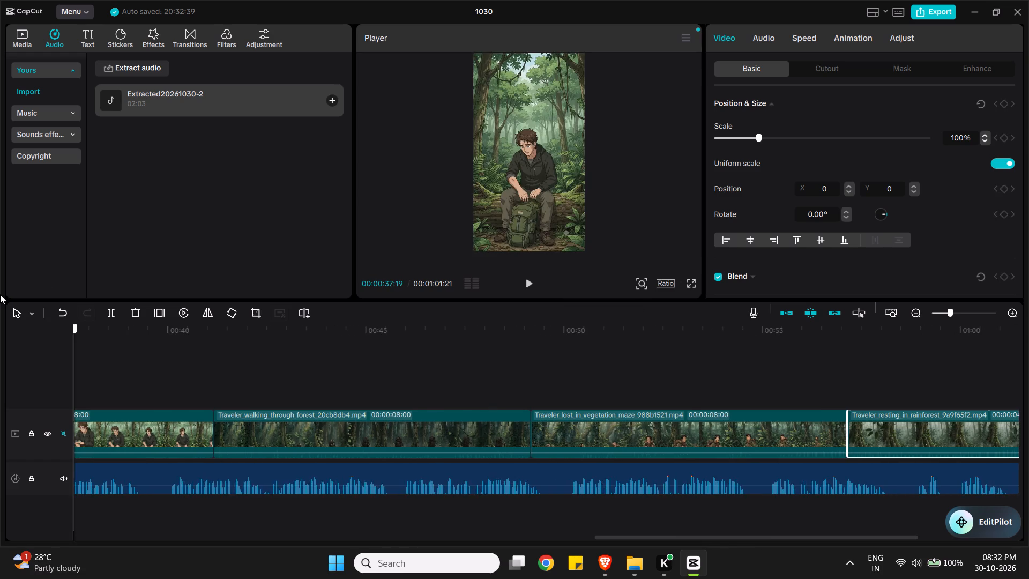
{"action": "left_click_drag", "start_coordinate": [0, 294], "coordinate": [0, 300]}
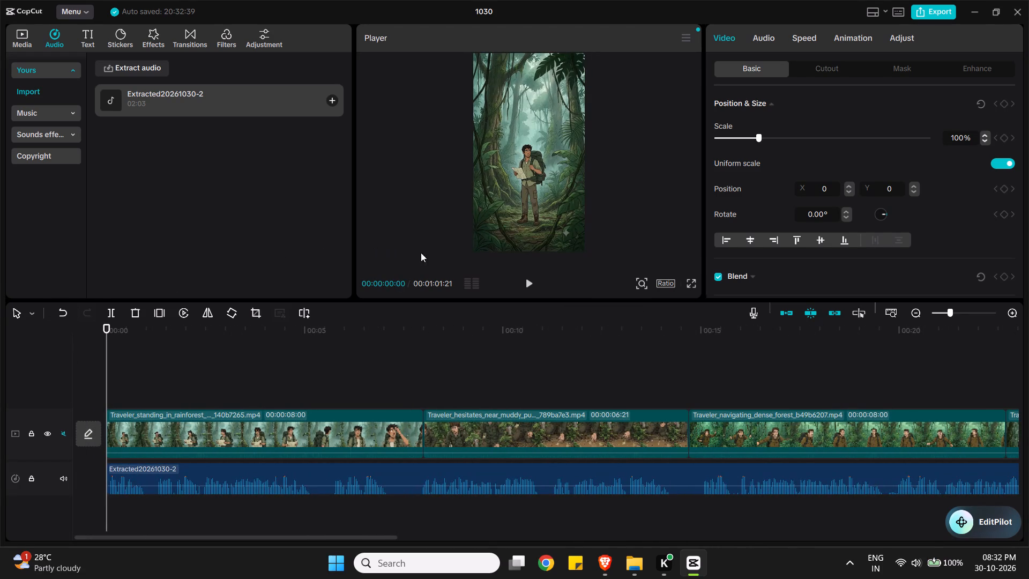
{"action": "left_click", "coordinate": [526, 285]}
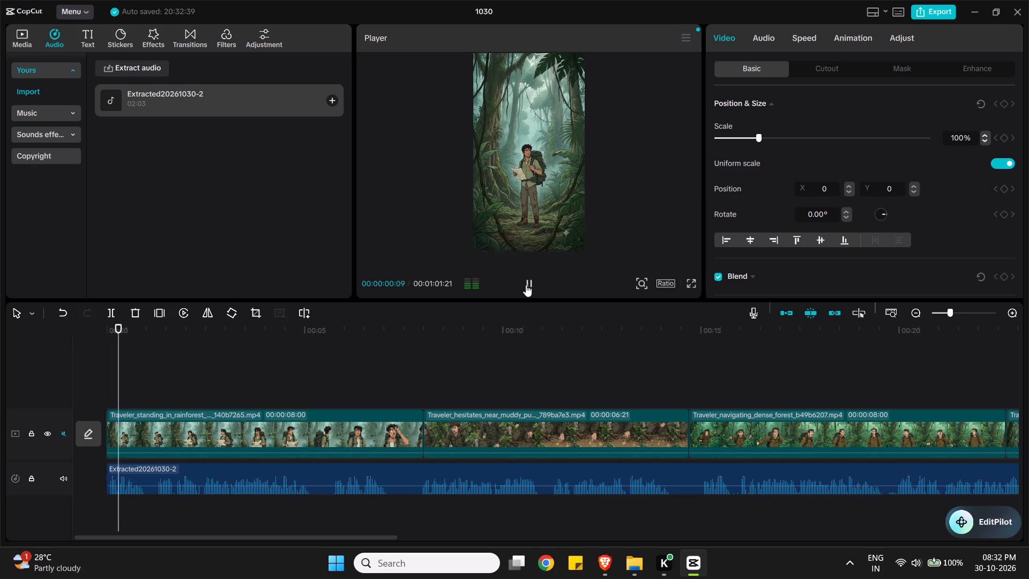
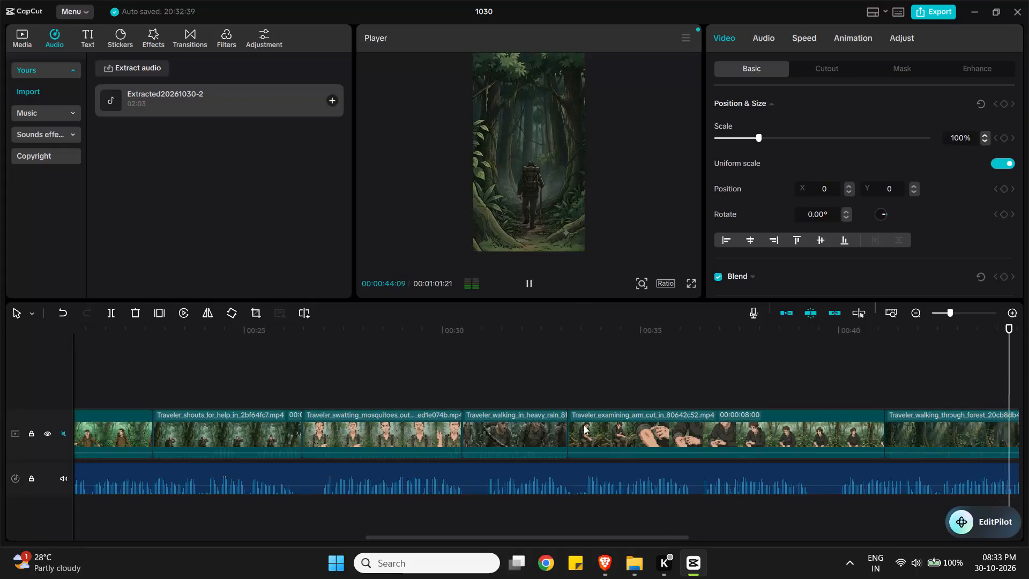
Stop the playback and set the Traveler_walking_through_forest clip's speed to 1.18x.
{"action": "left_click", "coordinate": [529, 278]}
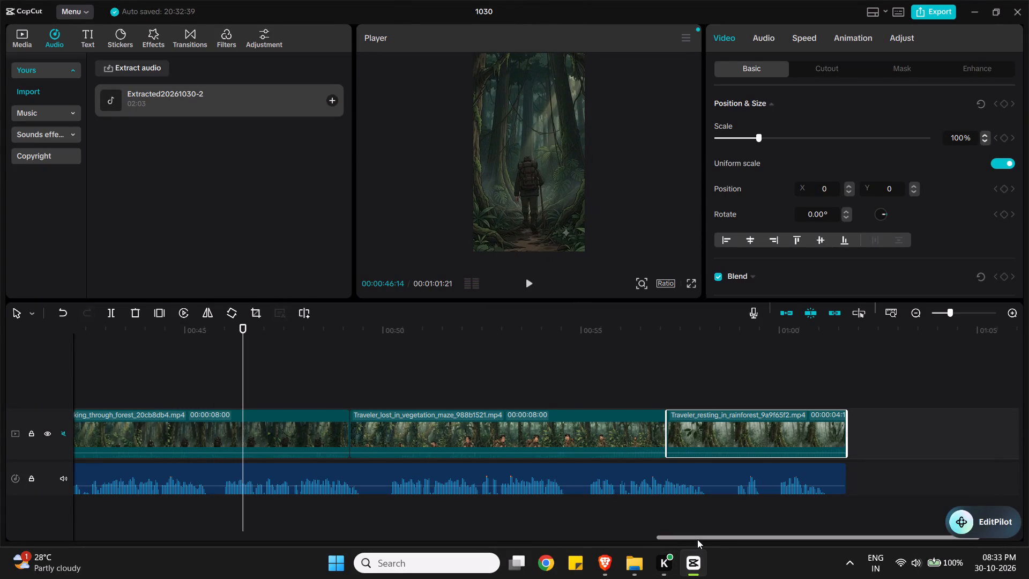
{"action": "left_click_drag", "start_coordinate": [697, 539], "coordinate": [553, 541]}
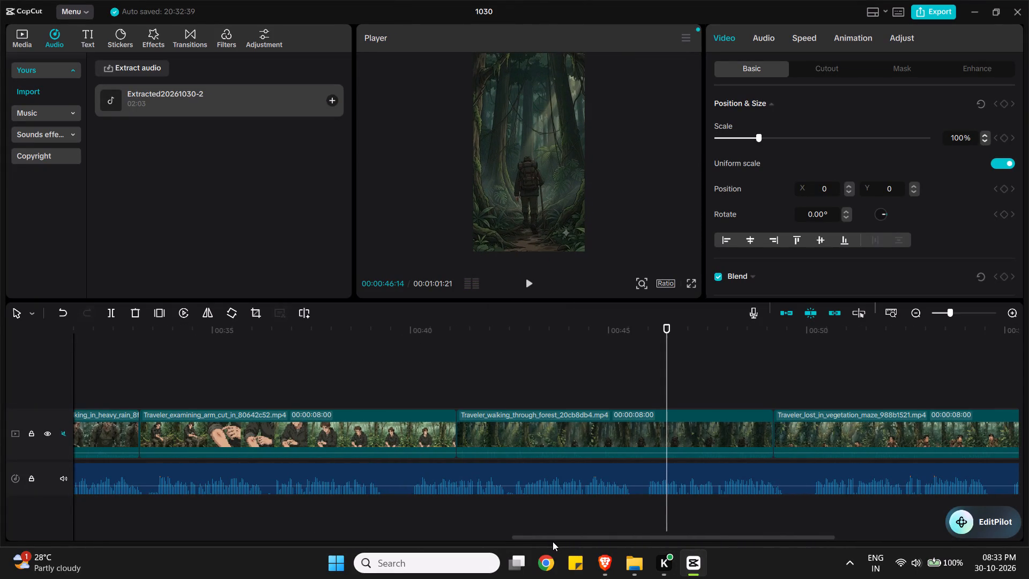
{"action": "left_click", "coordinate": [622, 435]}
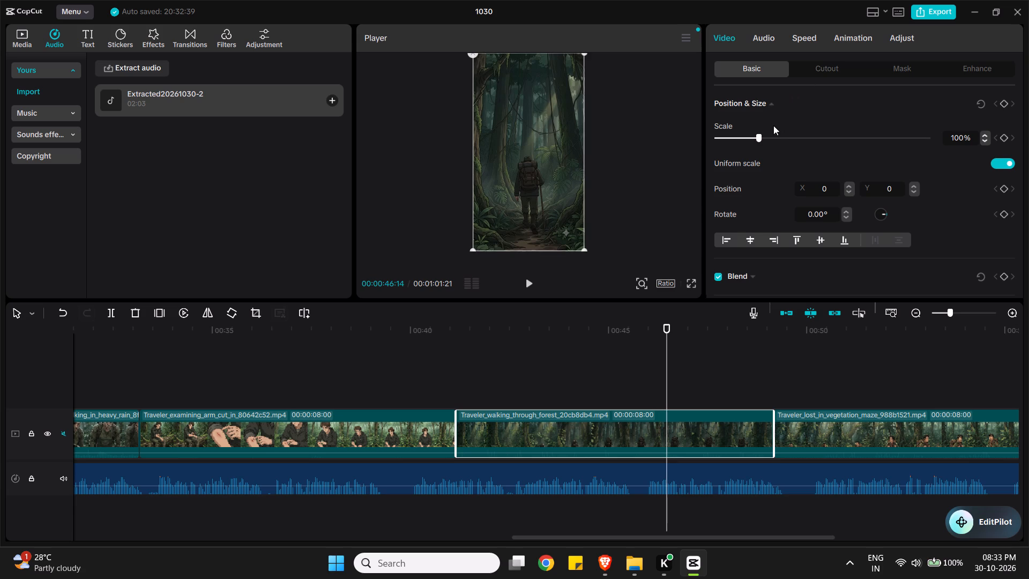
{"action": "left_click", "coordinate": [799, 35]}
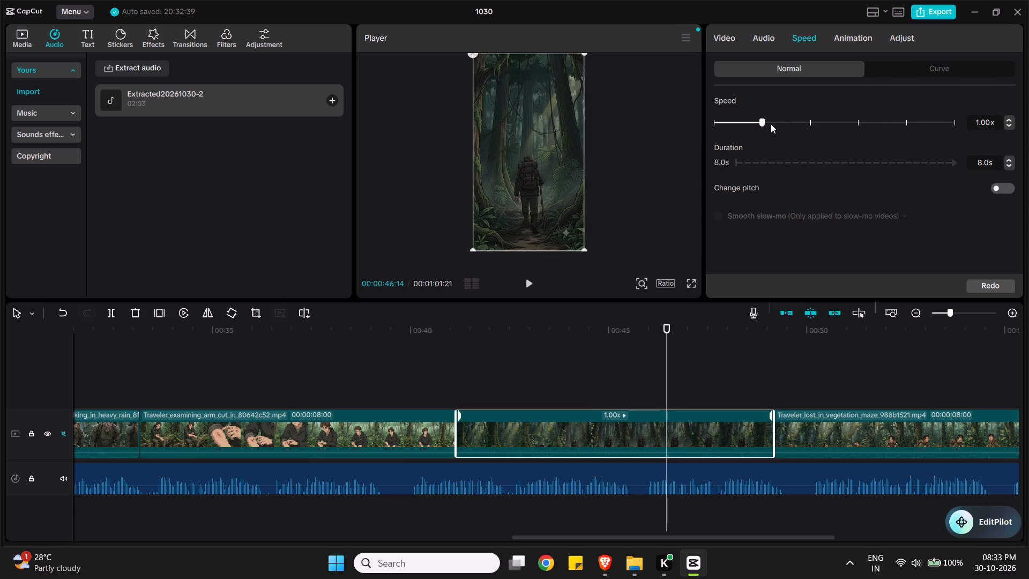
{"action": "left_click", "coordinate": [771, 124]}
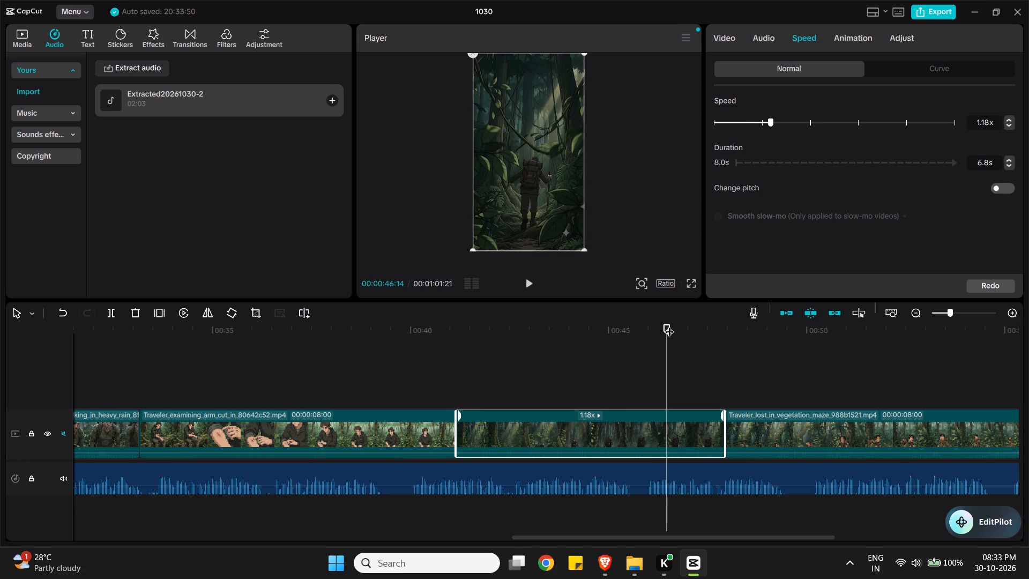
Play back the transition from the Traveler_examining_arm_cut clip into the sped-up Traveler_walking_through_forest clip.
{"action": "left_click_drag", "start_coordinate": [667, 322], "coordinate": [394, 344]}
{"action": "left_click_drag", "start_coordinate": [666, 326], "coordinate": [290, 336]}
{"action": "left_click", "coordinate": [527, 281]}
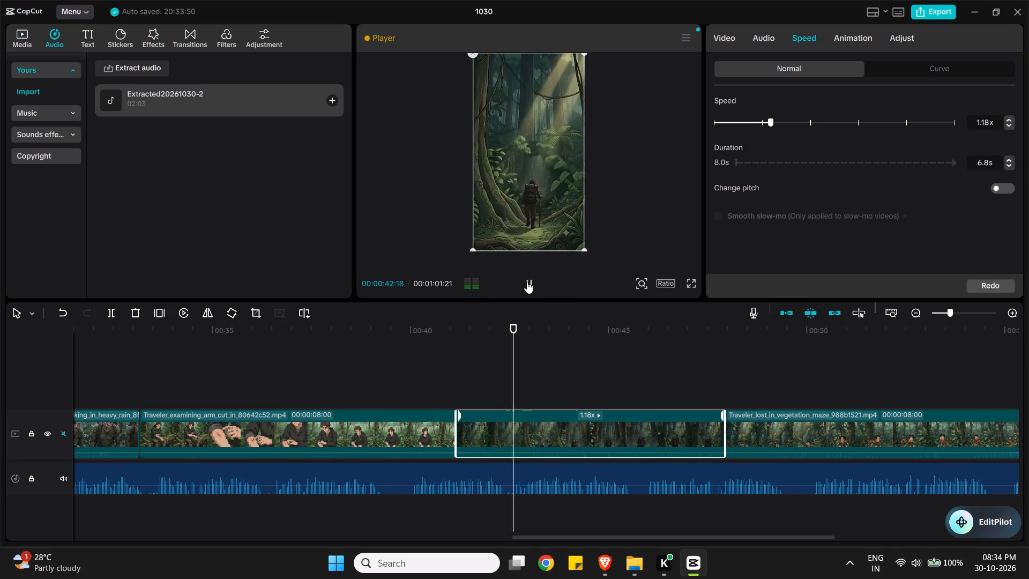
{"action": "left_click", "coordinate": [527, 281]}
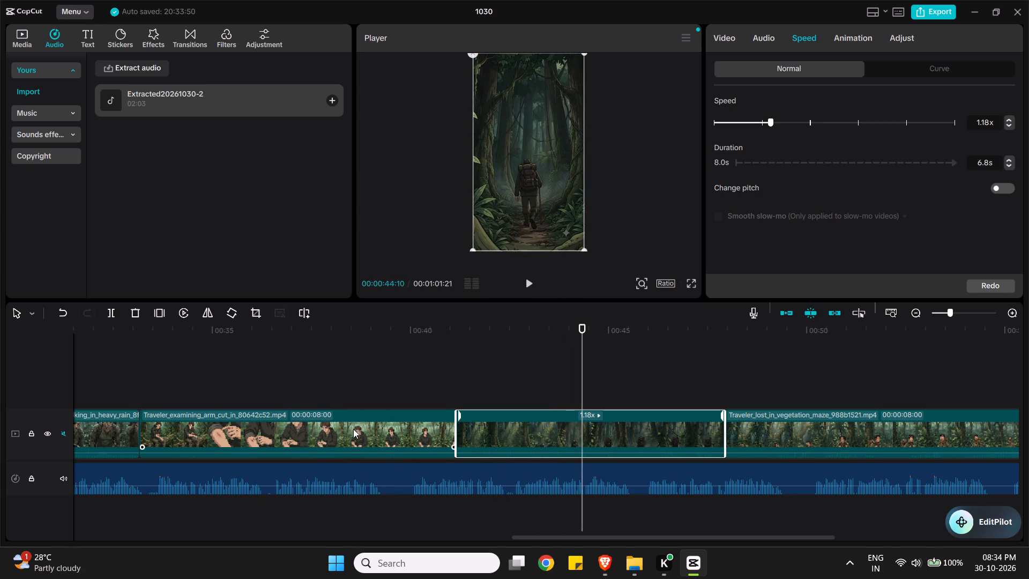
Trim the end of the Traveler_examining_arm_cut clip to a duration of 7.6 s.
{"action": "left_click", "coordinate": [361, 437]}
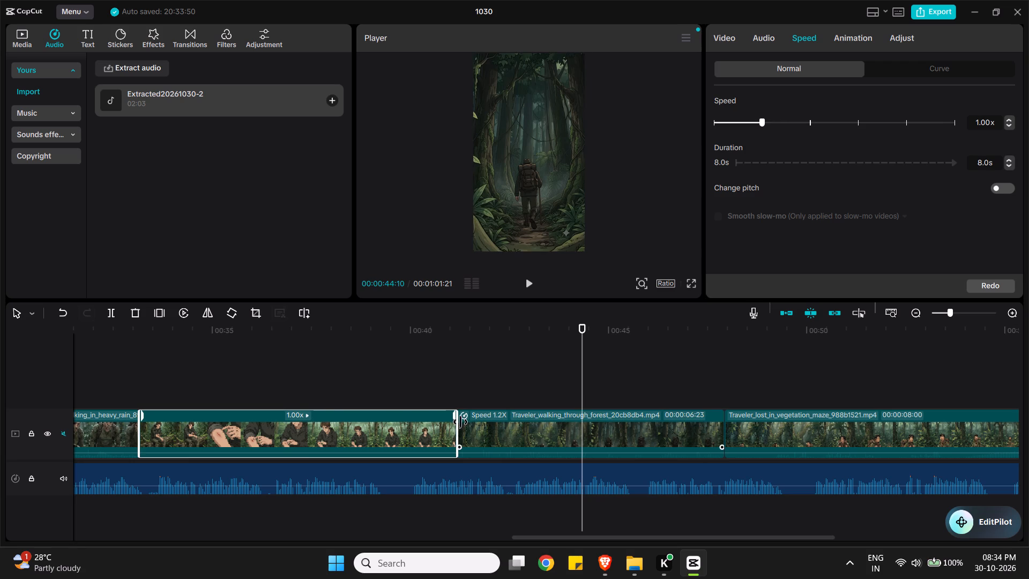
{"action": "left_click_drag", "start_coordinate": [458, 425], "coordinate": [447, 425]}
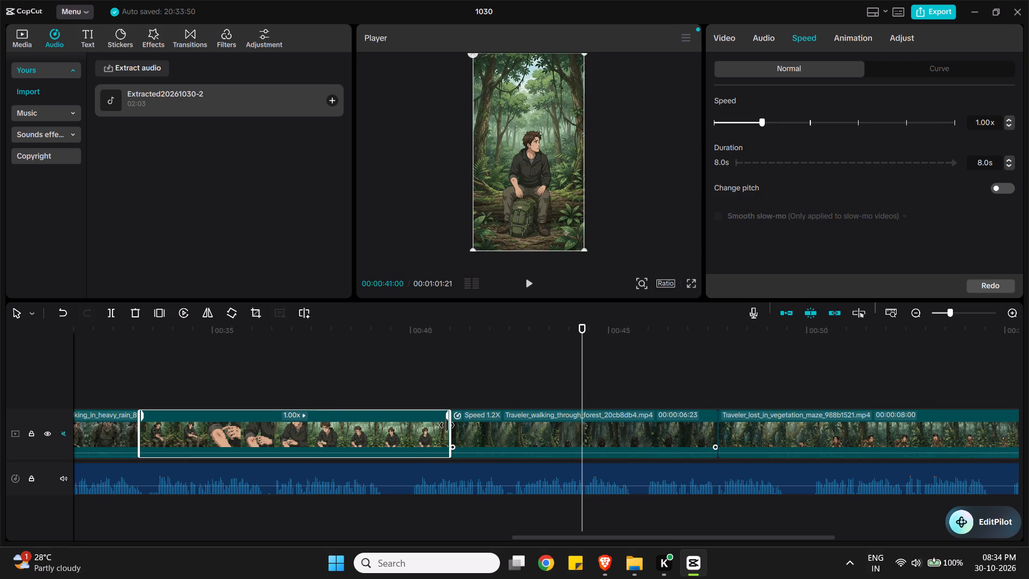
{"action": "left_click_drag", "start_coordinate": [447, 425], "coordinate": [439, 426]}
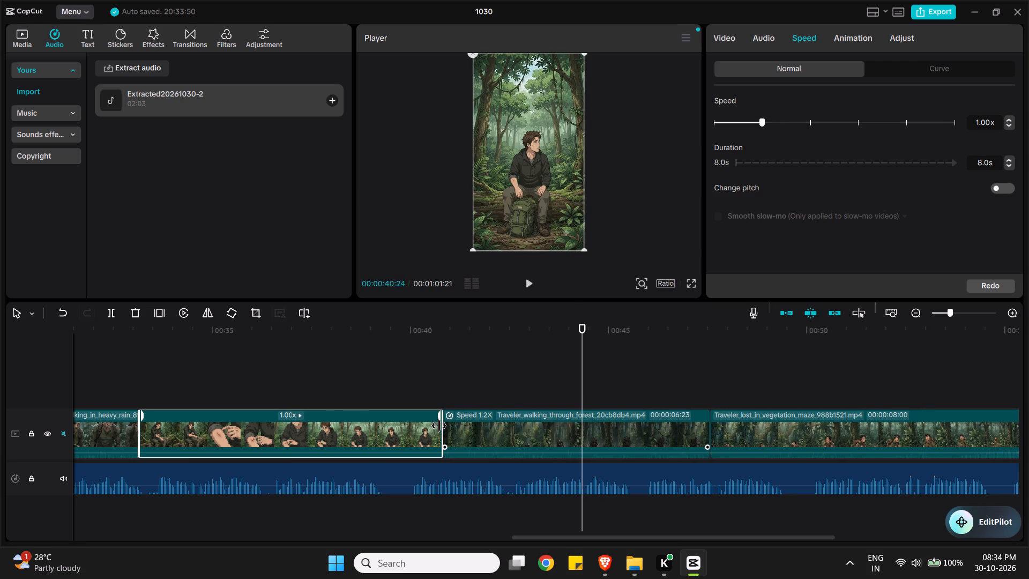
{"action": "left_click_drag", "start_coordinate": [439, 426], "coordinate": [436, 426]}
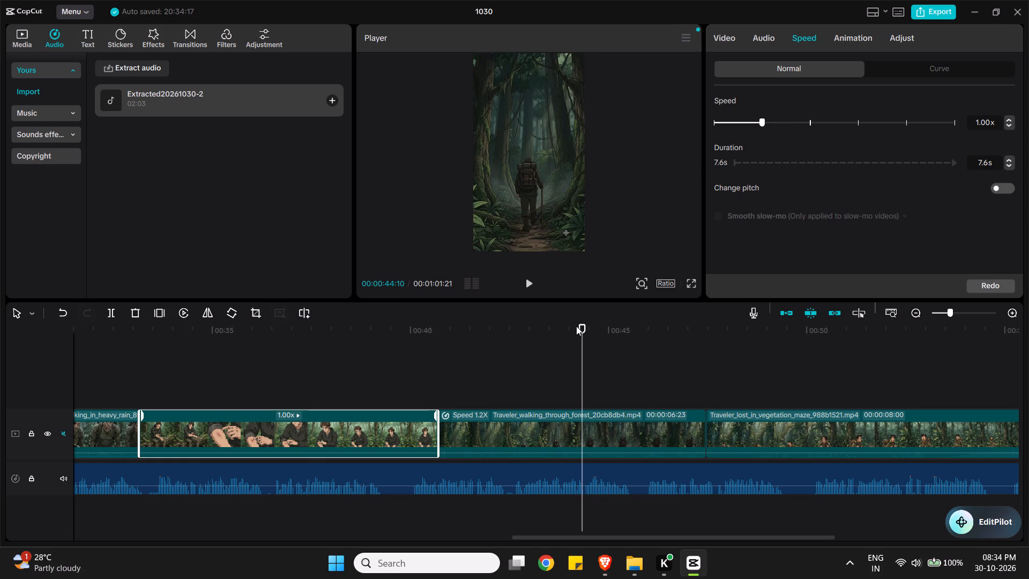
Play back the timeline from 00:00:33:00 to its end to check the clips against the audio.
{"action": "left_click_drag", "start_coordinate": [583, 325], "coordinate": [133, 361]}
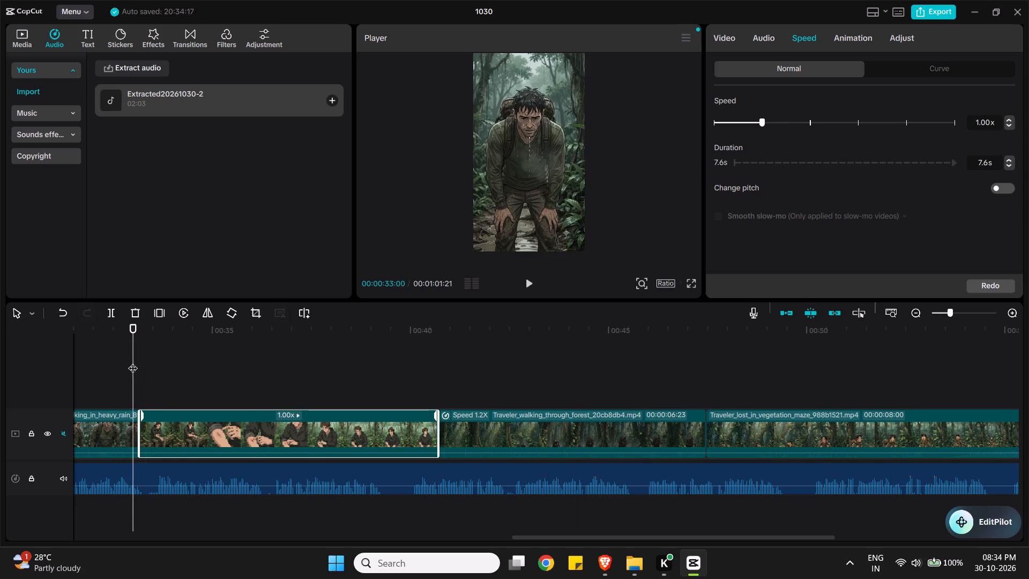
{"action": "left_click", "coordinate": [532, 285]}
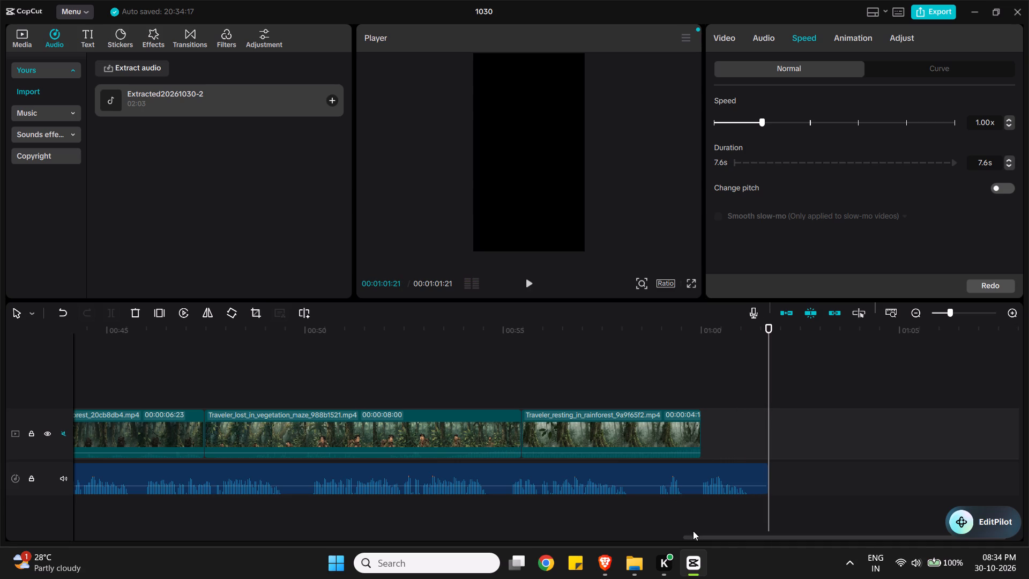
Add the Traveler_shouts_for_help clip from the imported media and place it between the Traveler_lost_in_vegetation_maze and Traveler_resting_in_rainforest clips.
{"action": "left_click_drag", "start_coordinate": [693, 536], "coordinate": [0, 553]}
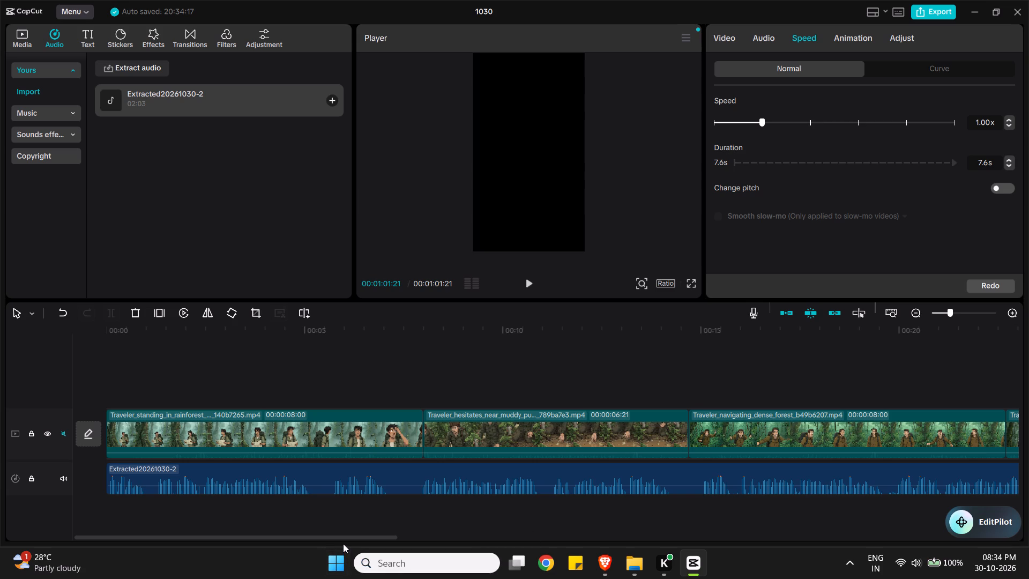
{"action": "left_click_drag", "start_coordinate": [344, 537], "coordinate": [1028, 489]}
{"action": "left_click", "coordinate": [457, 424]}
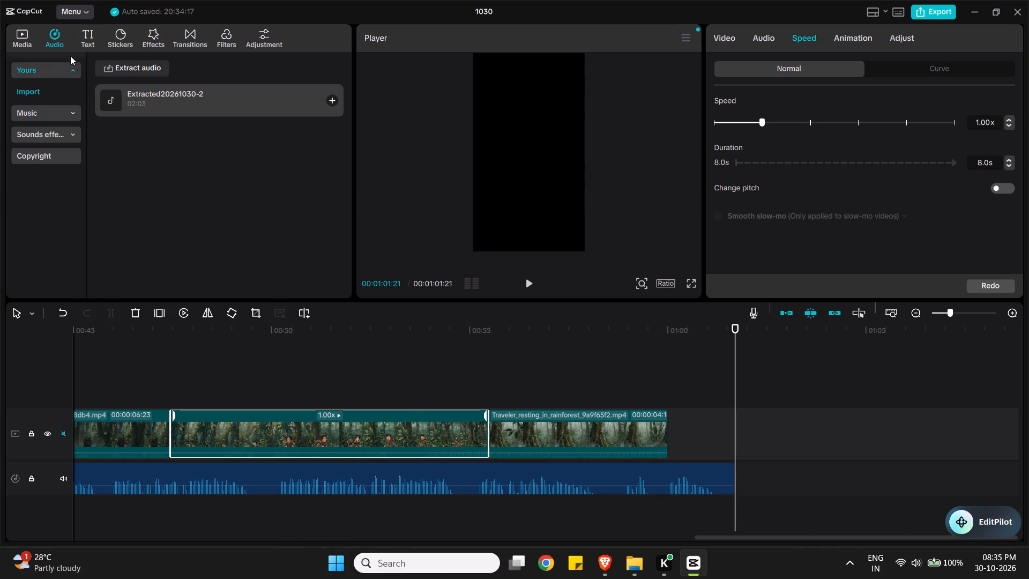
{"action": "left_click", "coordinate": [28, 44]}
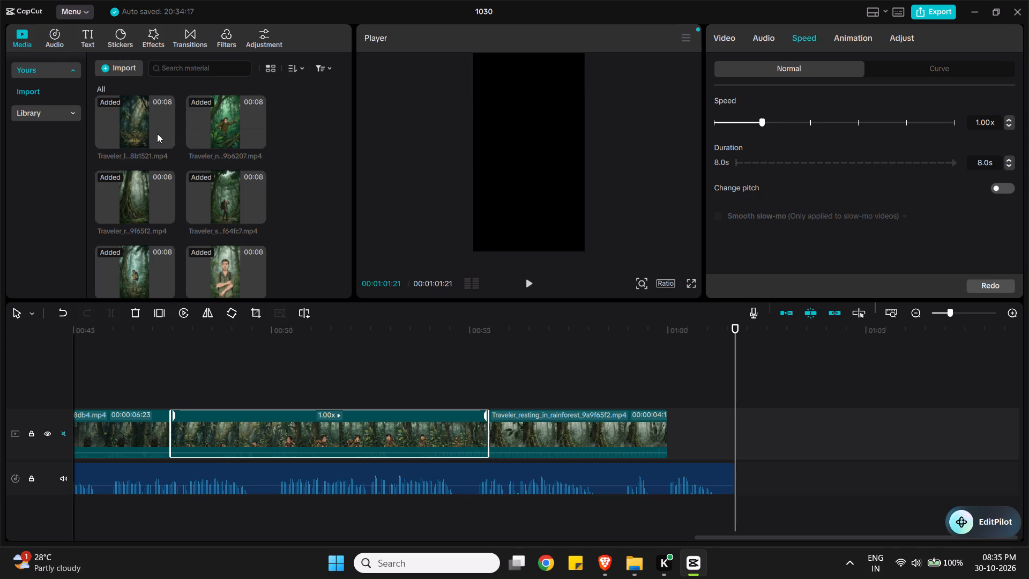
{"action": "left_click", "coordinate": [260, 212]}
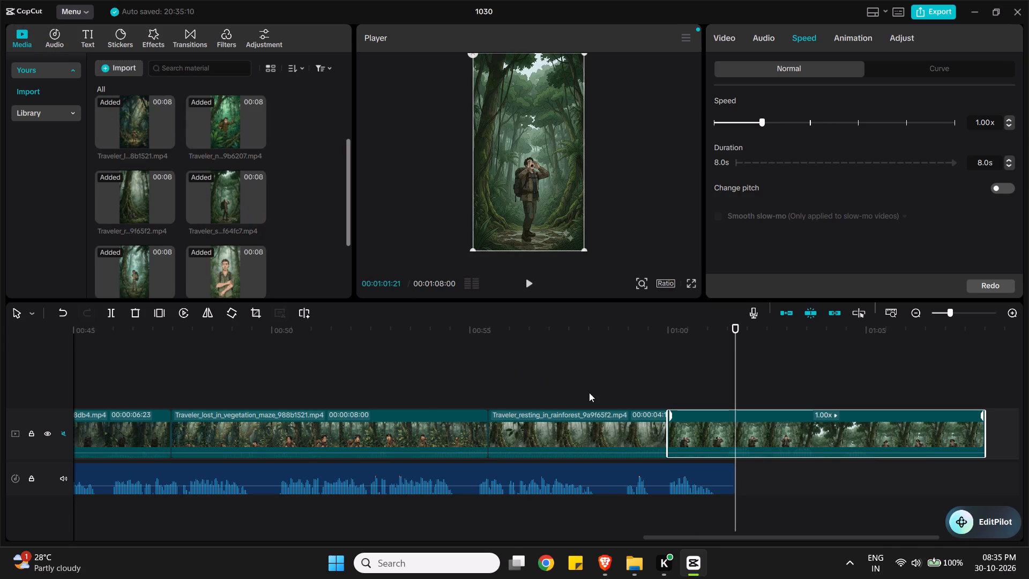
{"action": "left_click_drag", "start_coordinate": [748, 428], "coordinate": [624, 425]}
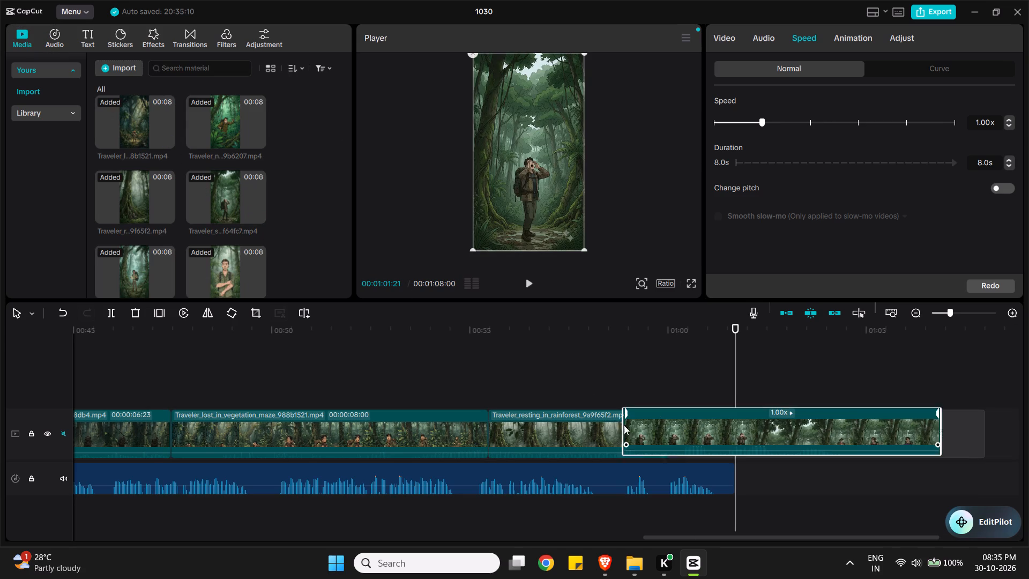
{"action": "left_click_drag", "start_coordinate": [624, 425], "coordinate": [565, 430]}
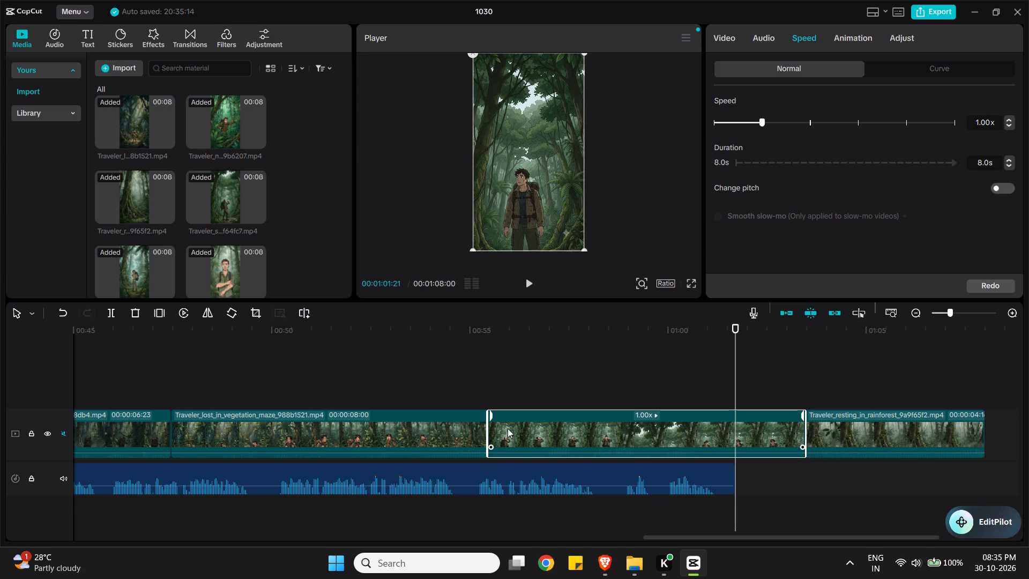
Trim the start of the Traveler_shouts_for_help clip to leave a duration of 4.0 s.
{"action": "left_click_drag", "start_coordinate": [486, 428], "coordinate": [576, 429]}
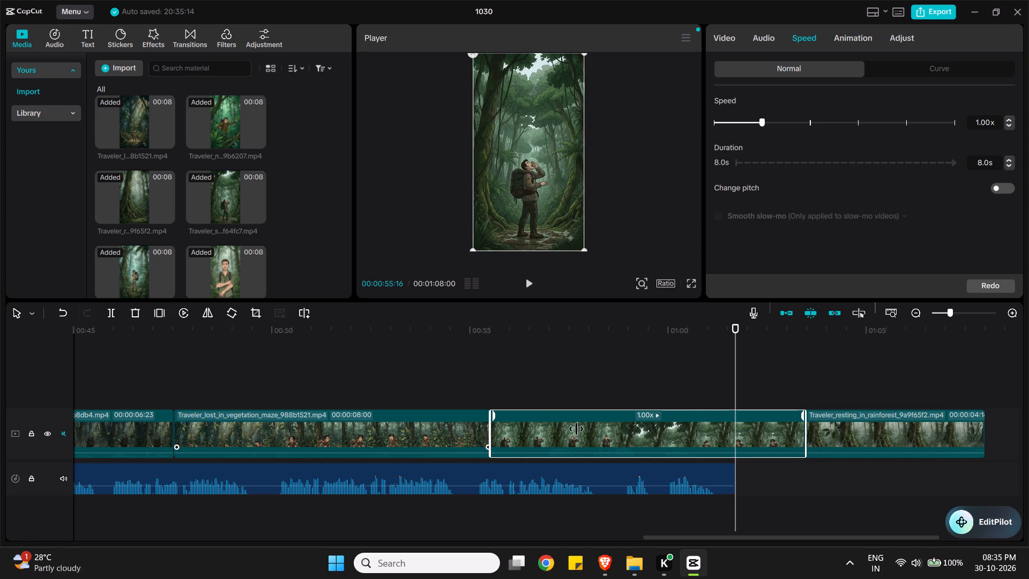
{"action": "left_click_drag", "start_coordinate": [576, 429], "coordinate": [636, 430]}
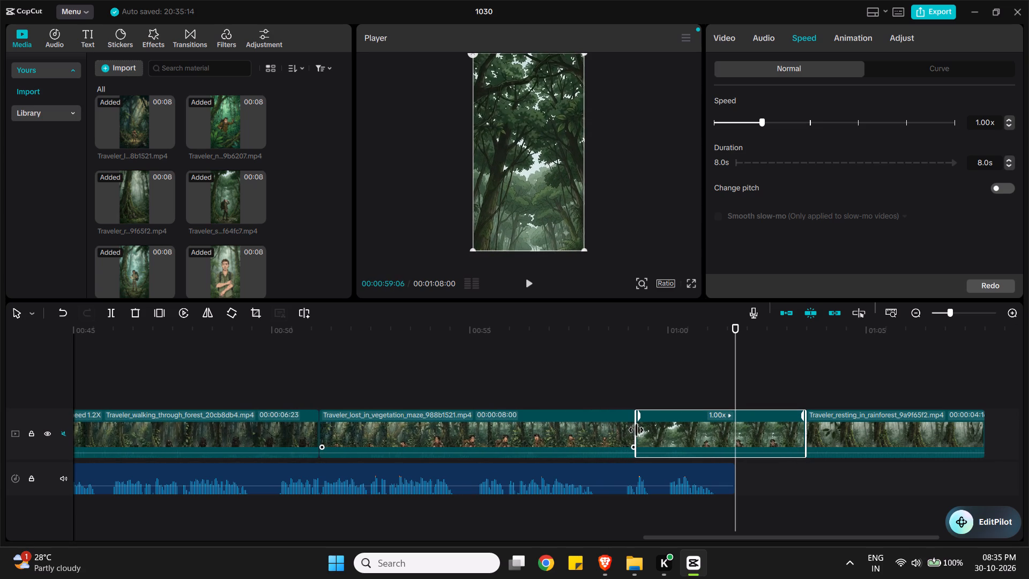
{"action": "left_click_drag", "start_coordinate": [636, 430], "coordinate": [646, 430]}
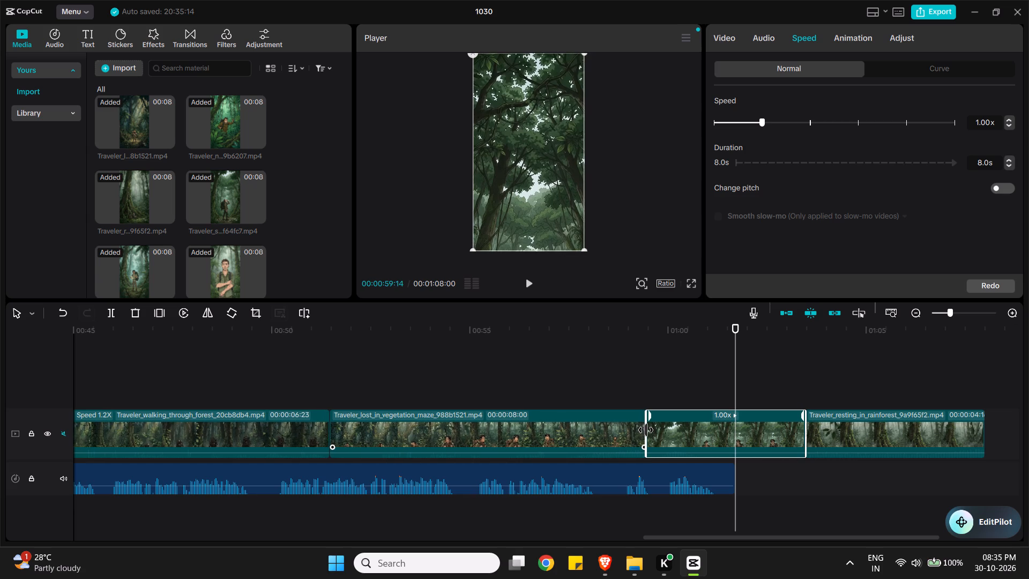
{"action": "left_click_drag", "start_coordinate": [646, 430], "coordinate": [579, 431]}
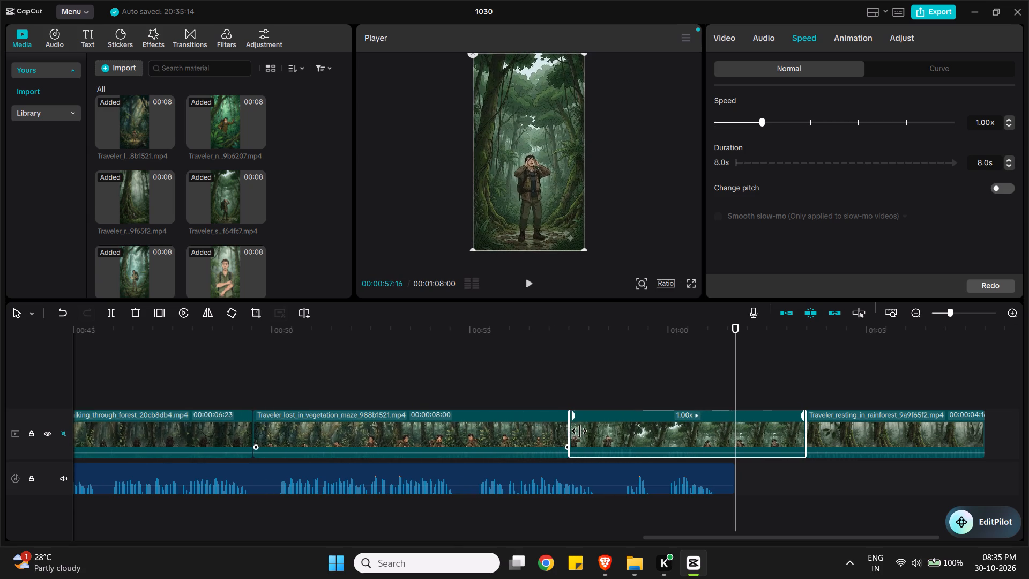
{"action": "left_click_drag", "start_coordinate": [579, 431], "coordinate": [624, 429]}
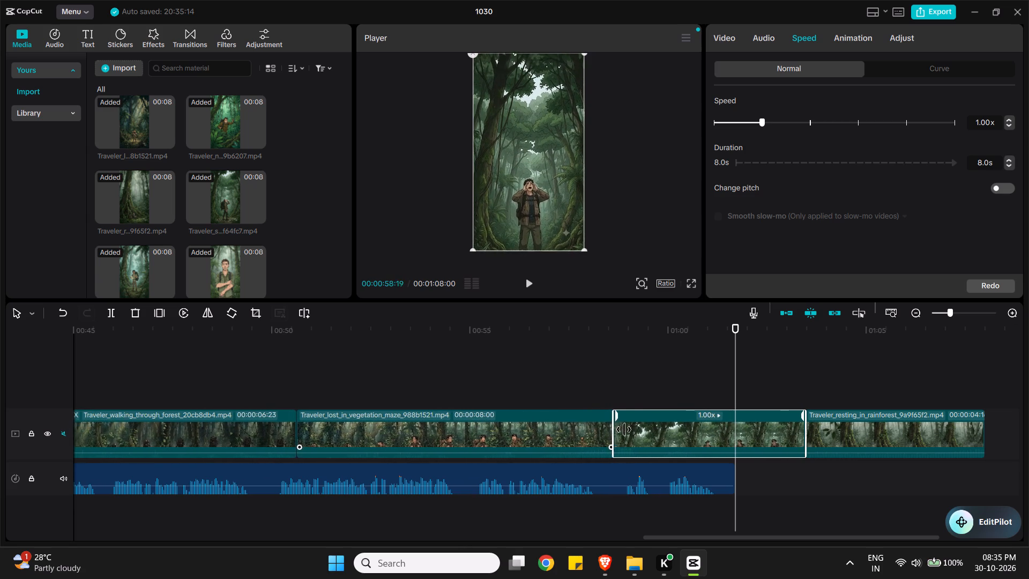
{"action": "left_click_drag", "start_coordinate": [624, 429], "coordinate": [647, 429]}
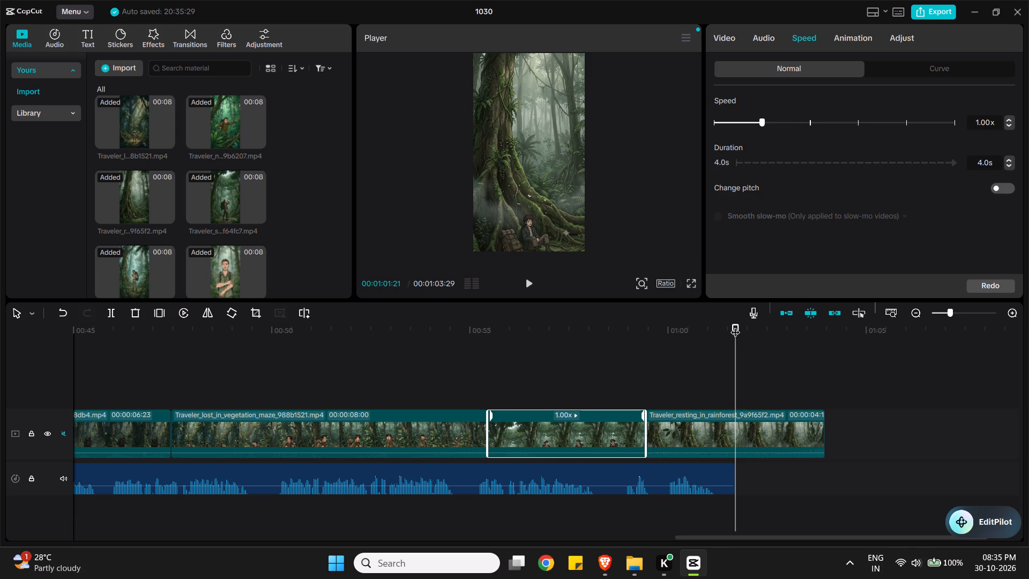
Move the Traveler_shouts_for_help clip between the Traveler_examining_arm_cut and Traveler_walking_through_forest clips.
{"action": "left_click_drag", "start_coordinate": [735, 325], "coordinate": [334, 338]}
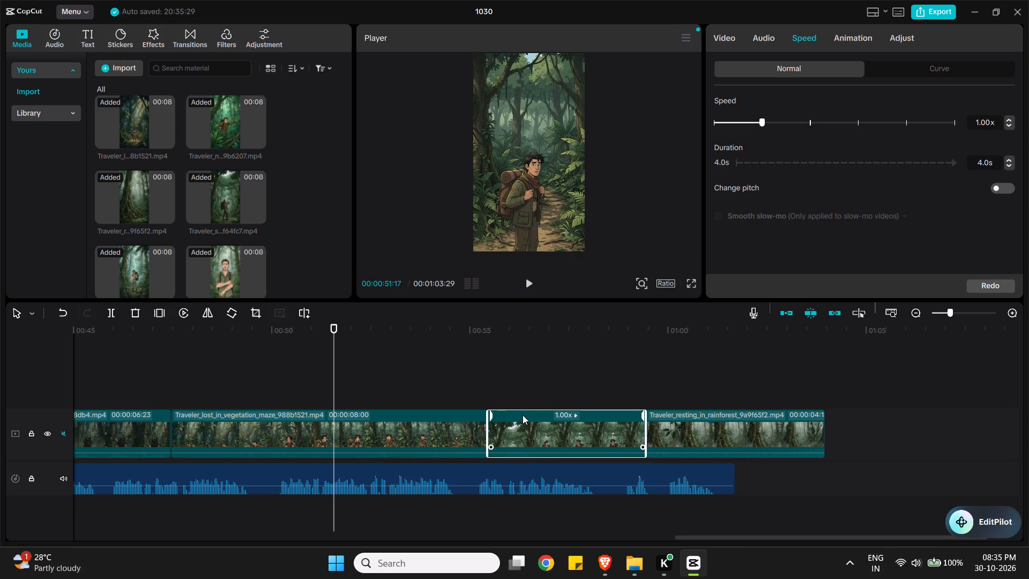
{"action": "left_click_drag", "start_coordinate": [542, 419], "coordinate": [192, 422]}
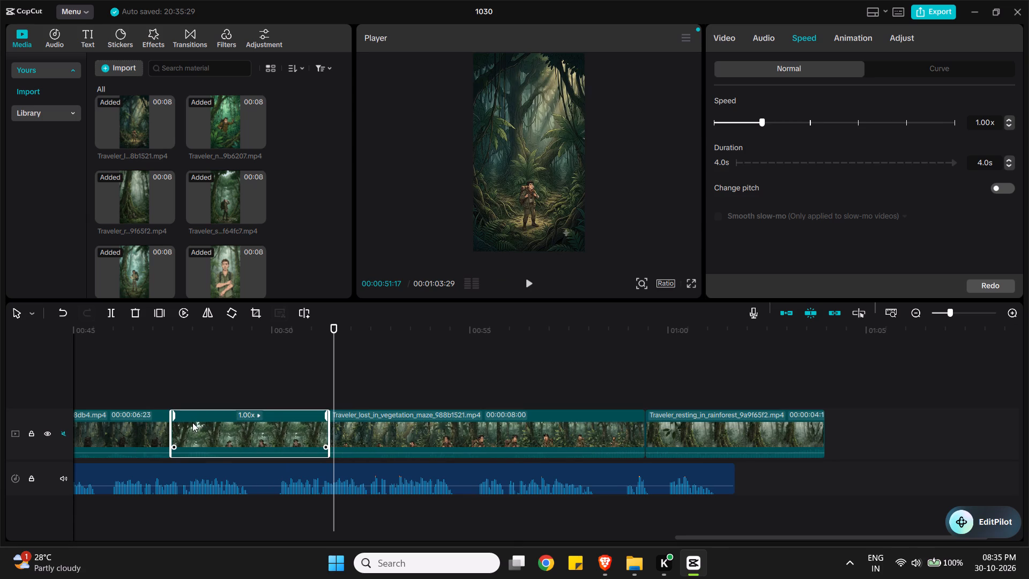
{"action": "left_click_drag", "start_coordinate": [217, 424], "coordinate": [128, 425]}
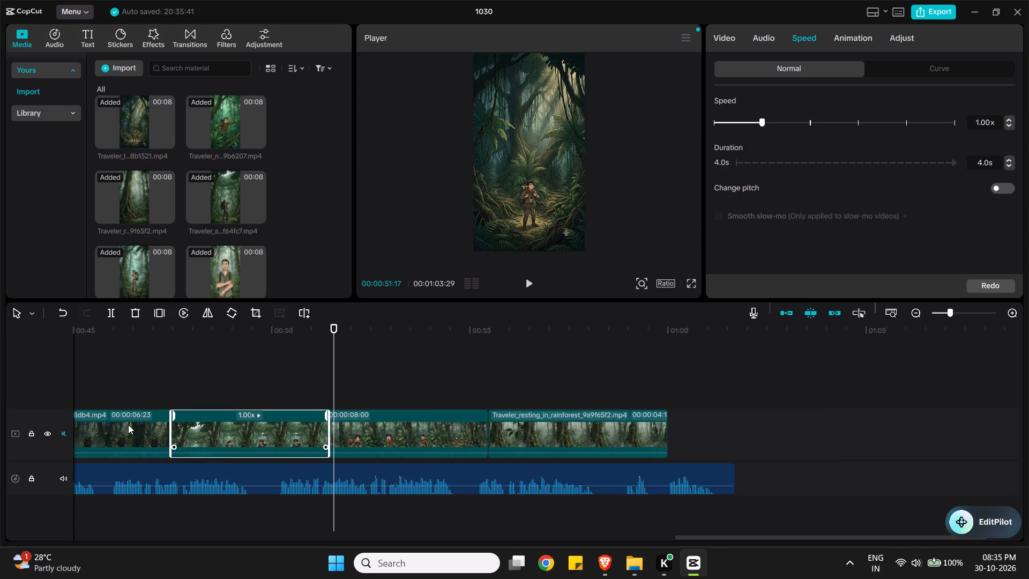
{"action": "left_click_drag", "start_coordinate": [128, 425], "coordinate": [55, 424]}
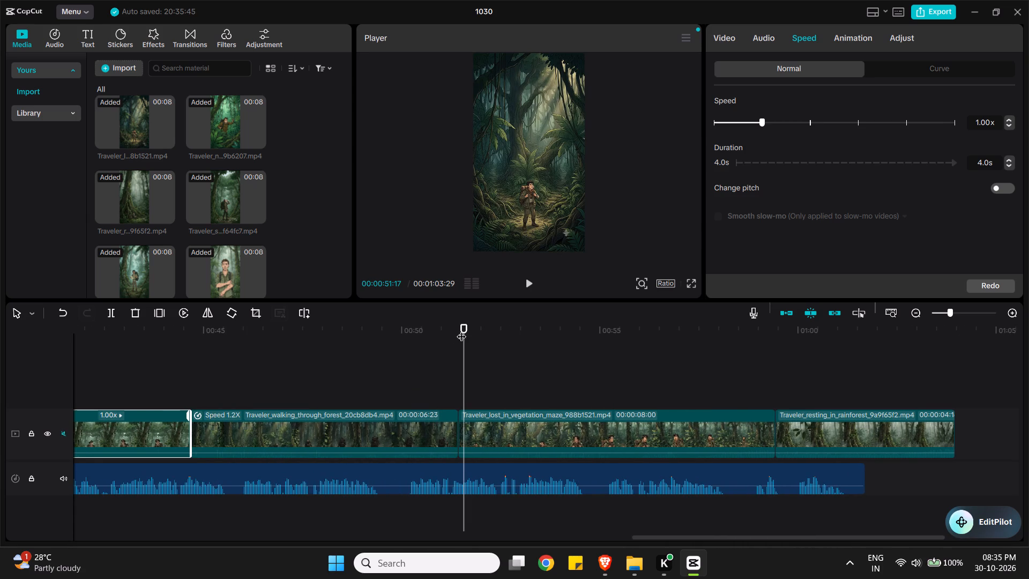
Play back the Traveler_examining_arm_cut clip and trim its end to a duration of 6.8 s.
{"action": "left_click_drag", "start_coordinate": [464, 323], "coordinate": [46, 337]}
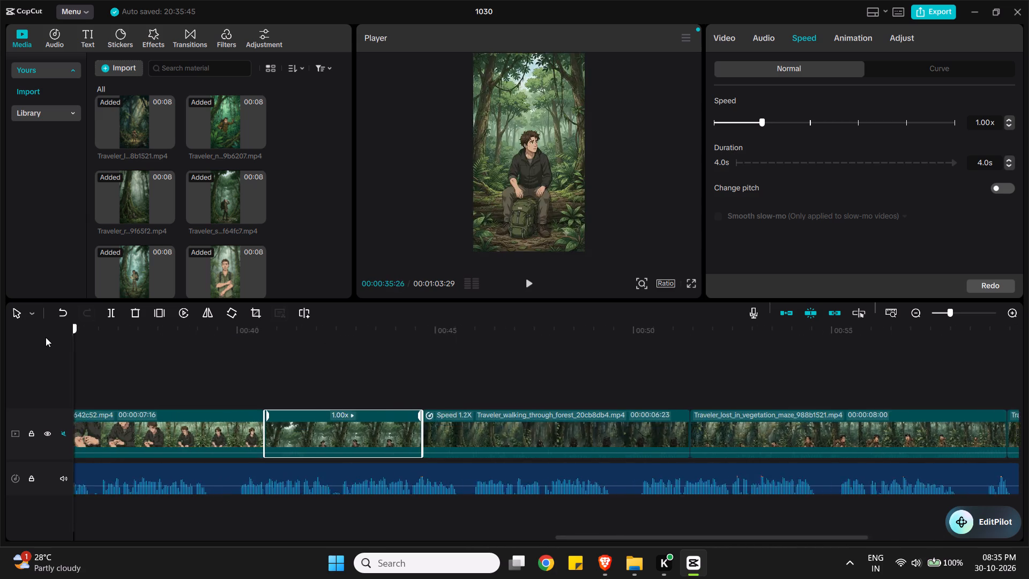
{"action": "left_click", "coordinate": [526, 281]}
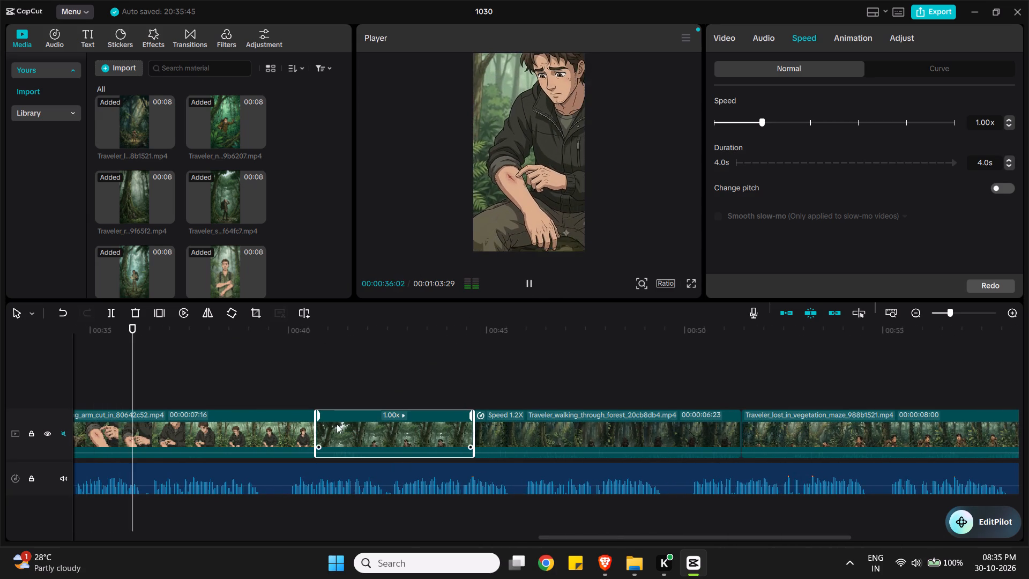
{"action": "left_click", "coordinate": [309, 427]}
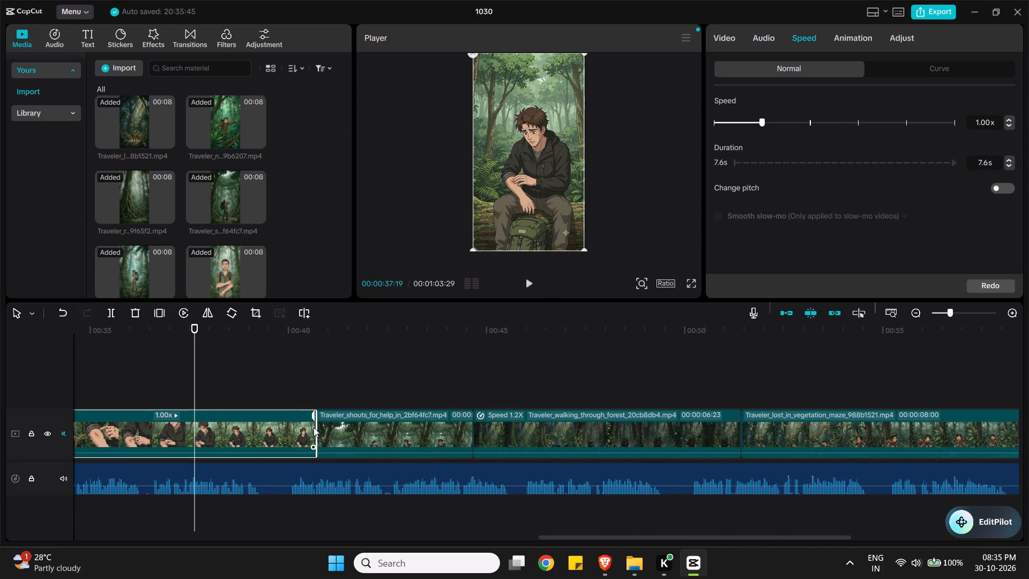
{"action": "left_click_drag", "start_coordinate": [315, 427], "coordinate": [282, 427]}
Play back the sequence and move the Traveler_shouts_for_help clip between the Traveler_walking_through_forest and Traveler_lost_in_vegetation_maze clips.
{"action": "left_click", "coordinate": [527, 284]}
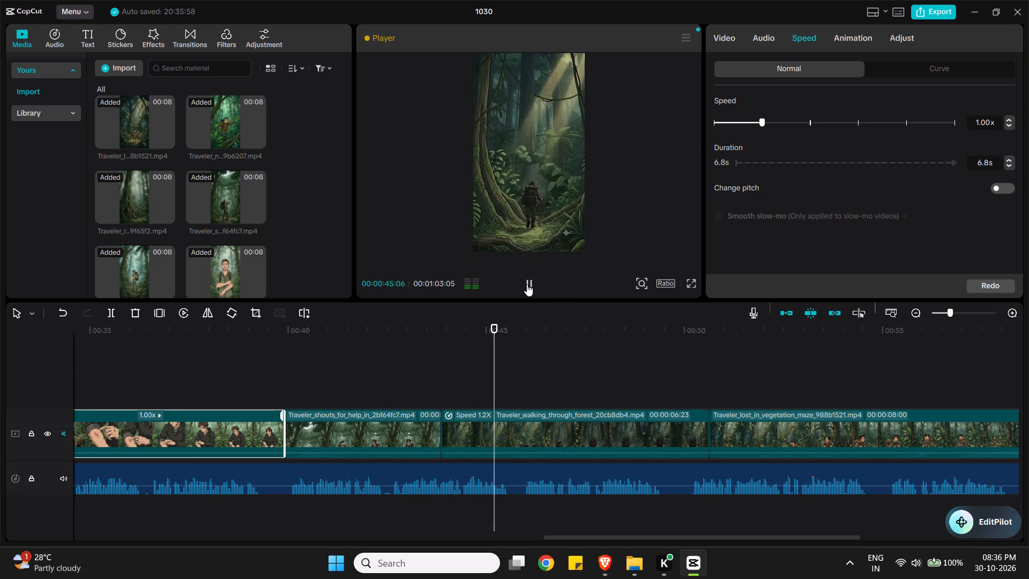
{"action": "left_click", "coordinate": [379, 428]}
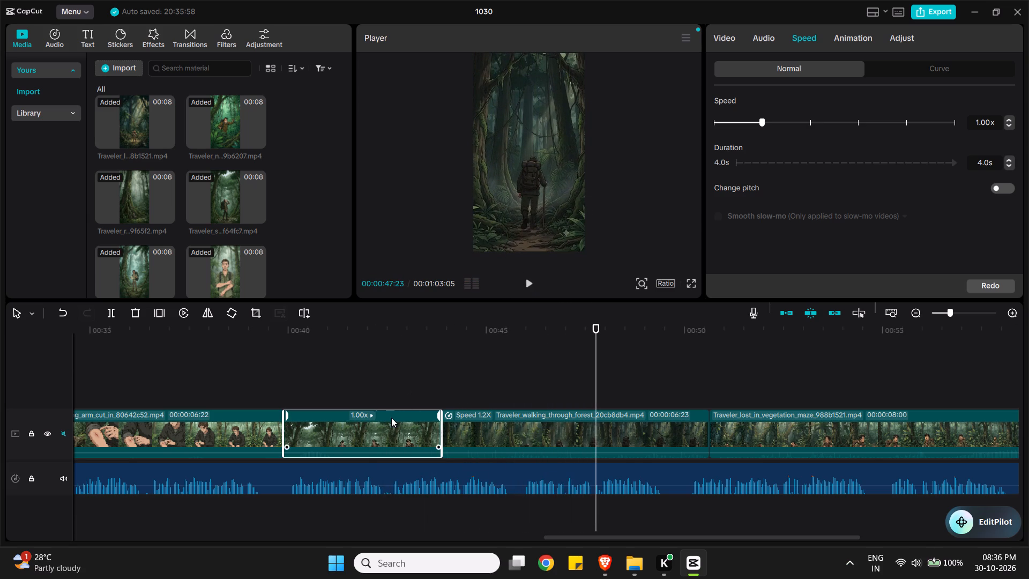
{"action": "left_click_drag", "start_coordinate": [391, 418], "coordinate": [639, 414]}
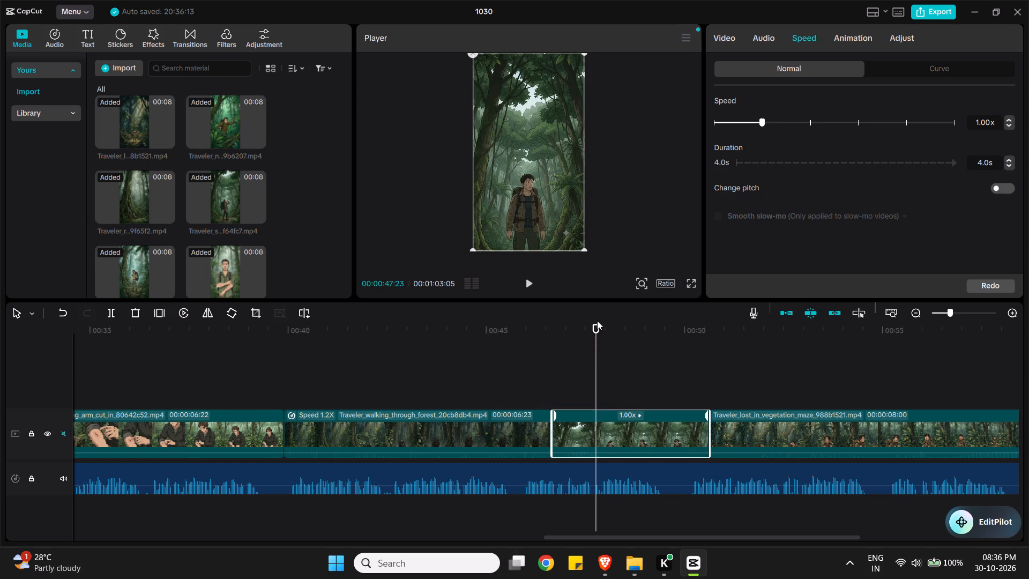
Play back the Traveler_walking_through_forest clip and trim the end of the Traveler_examining_arm_cut clip to a duration of 6.3 s.
{"action": "left_click_drag", "start_coordinate": [597, 325], "coordinate": [307, 344]}
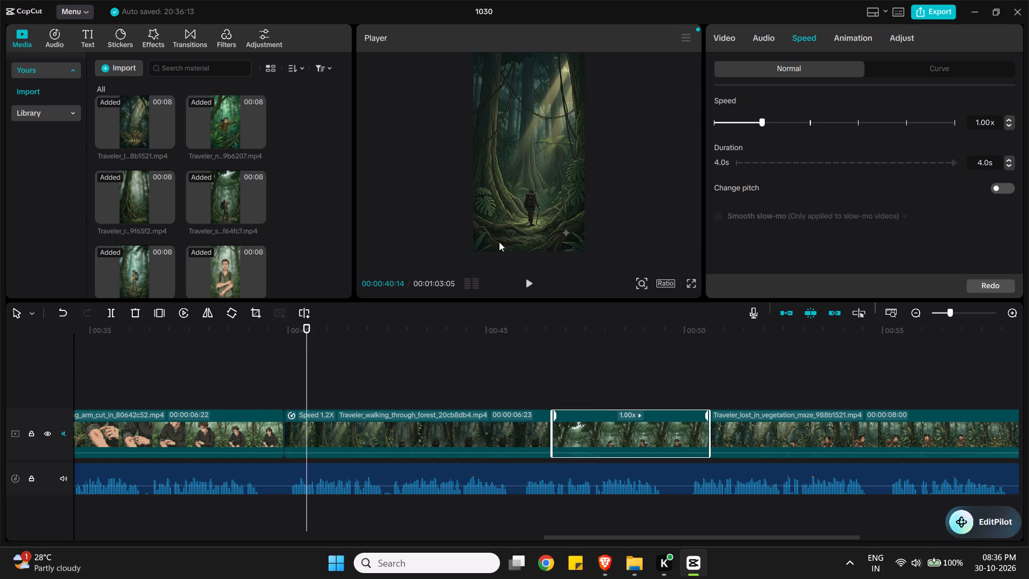
{"action": "left_click", "coordinate": [533, 277]}
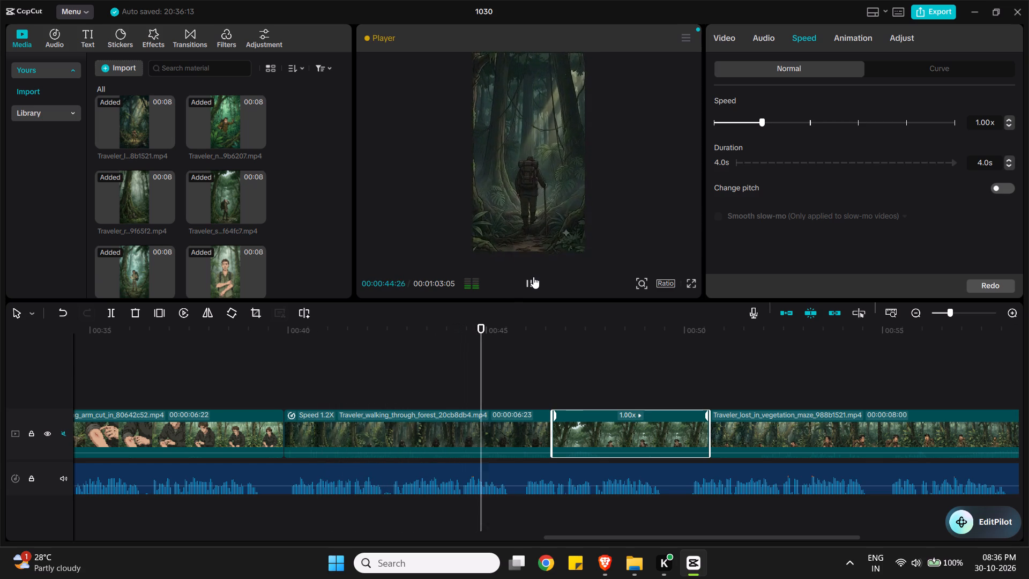
{"action": "left_click", "coordinate": [533, 277]}
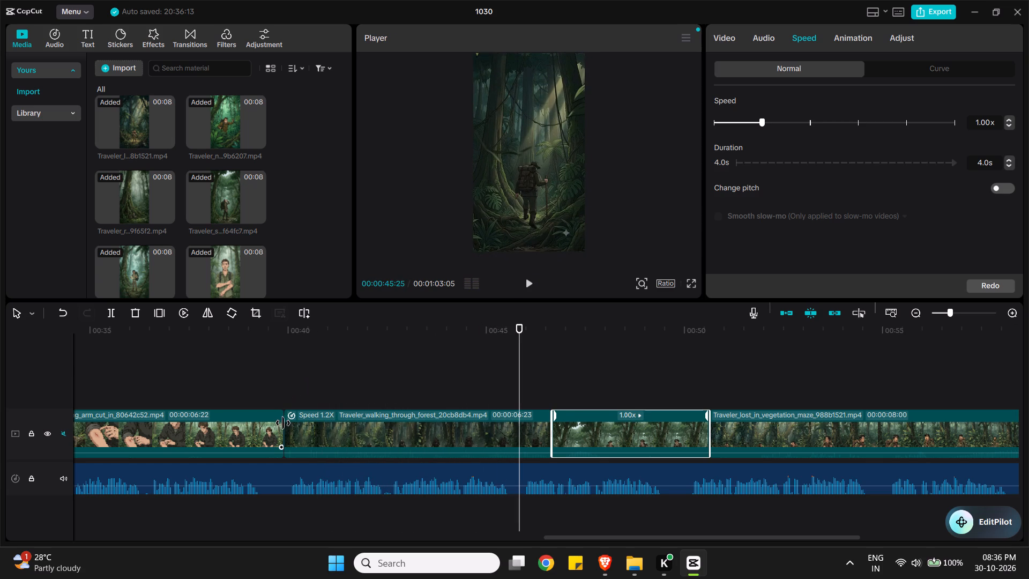
{"action": "left_click_drag", "start_coordinate": [283, 424], "coordinate": [263, 424]}
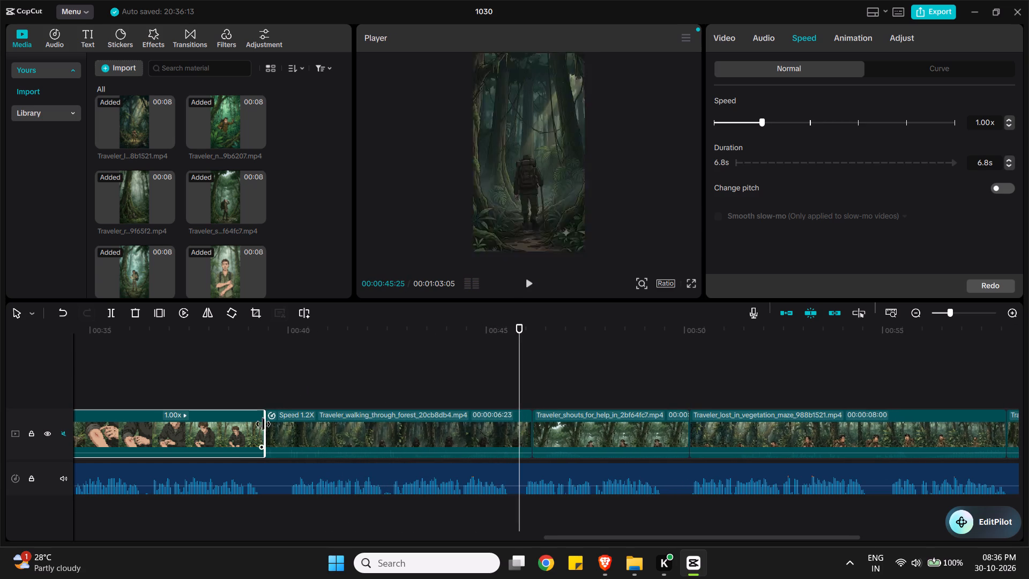
Play back from the Traveler_examining_arm_cut clip and trim the start of the Traveler_shouts_for_help clip to a duration of 3.7 s.
{"action": "left_click_drag", "start_coordinate": [518, 325], "coordinate": [513, 325]}
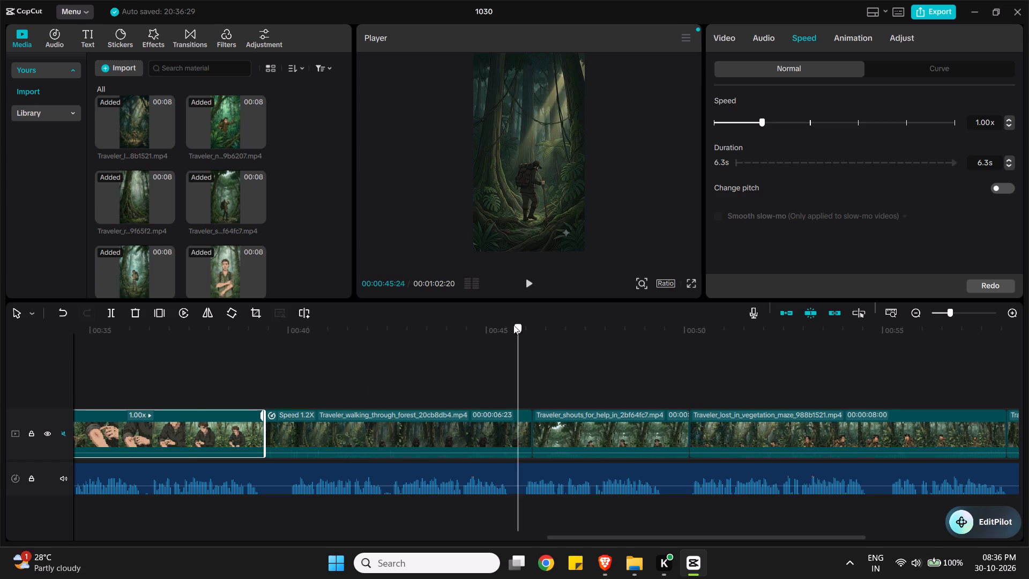
{"action": "left_click_drag", "start_coordinate": [513, 325], "coordinate": [183, 352]}
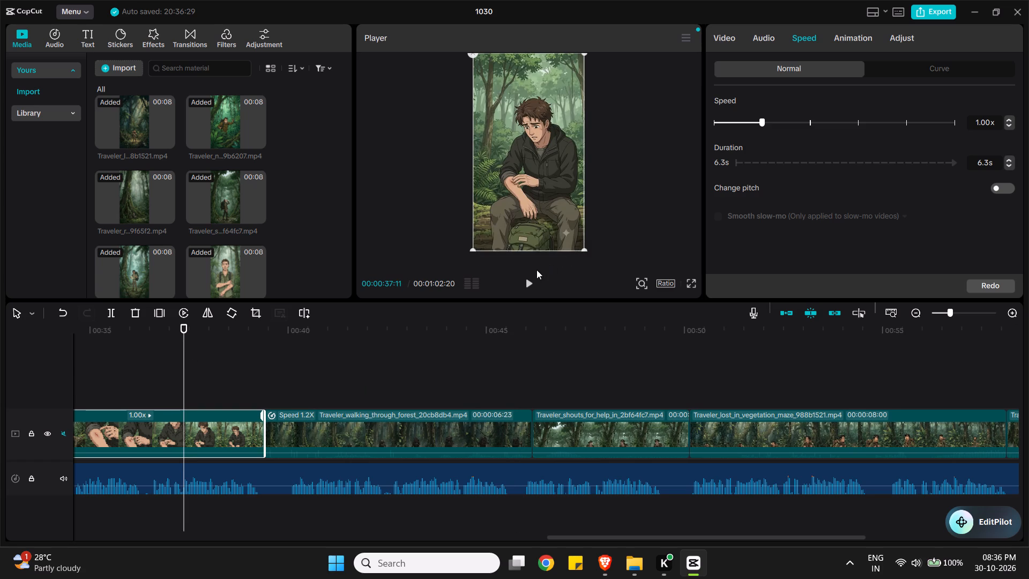
{"action": "left_click", "coordinate": [533, 277]}
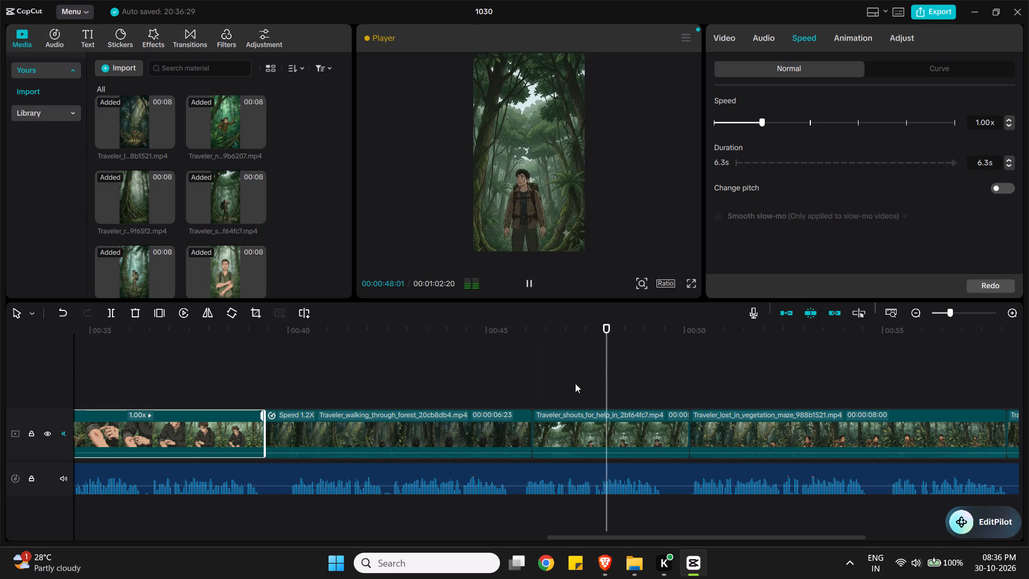
{"action": "left_click", "coordinate": [590, 425]}
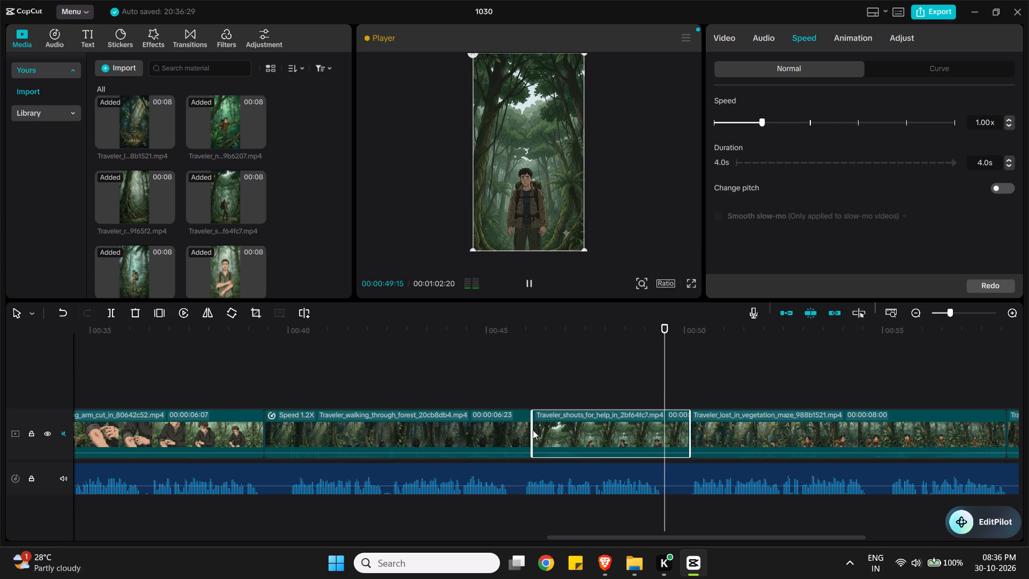
{"action": "left_click", "coordinate": [548, 430]}
{"action": "left_click_drag", "start_coordinate": [531, 422], "coordinate": [542, 422]}
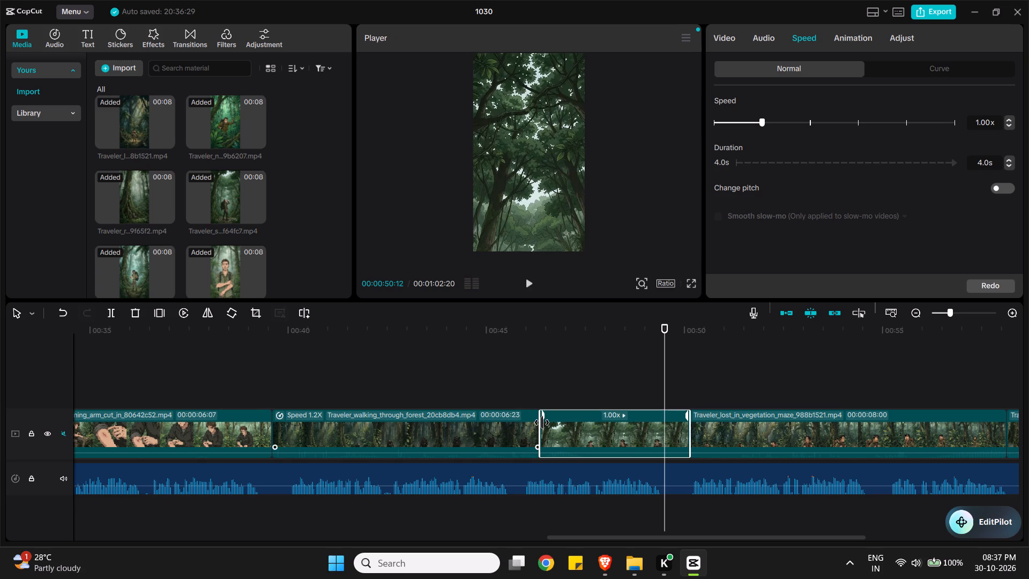
{"action": "left_click_drag", "start_coordinate": [542, 422], "coordinate": [546, 423]}
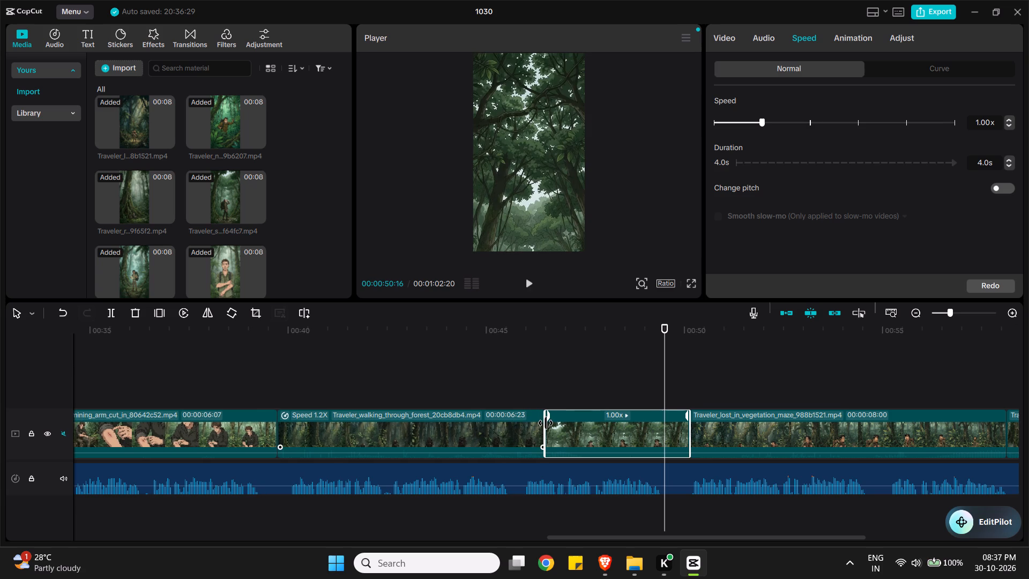
{"action": "left_click_drag", "start_coordinate": [546, 423], "coordinate": [546, 423]}
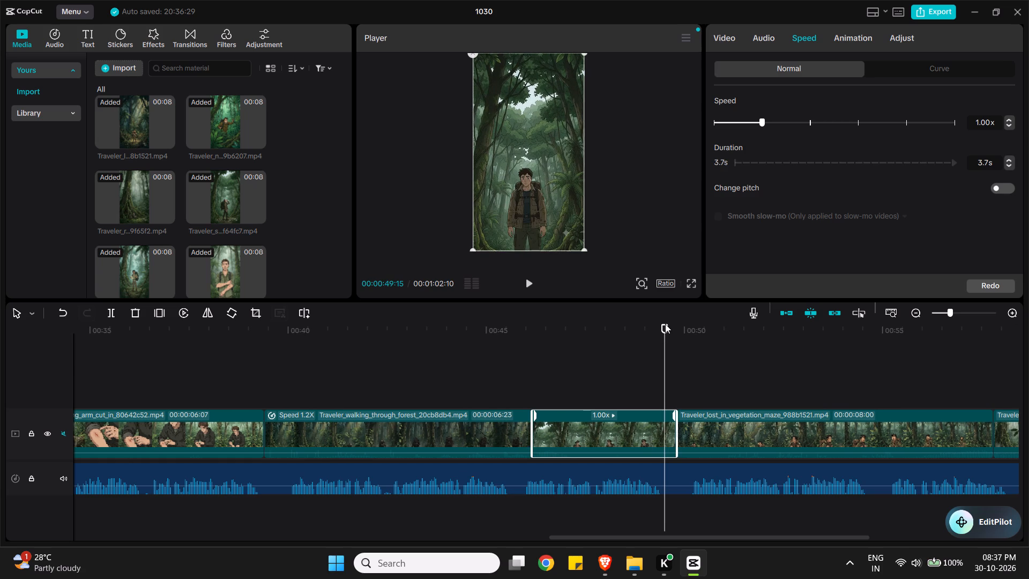
Play back the rest of the sequence and trim the Traveler_resting_in_rainforest clip's end to the audio's end at 00:01:01:21.
{"action": "left_click_drag", "start_coordinate": [665, 324], "coordinate": [352, 331]}
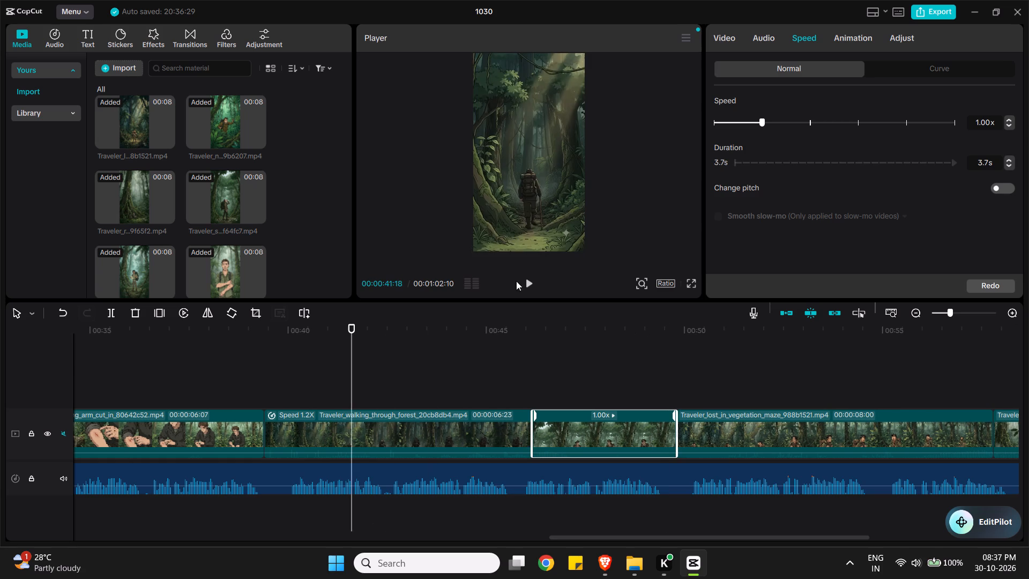
{"action": "left_click", "coordinate": [528, 283]}
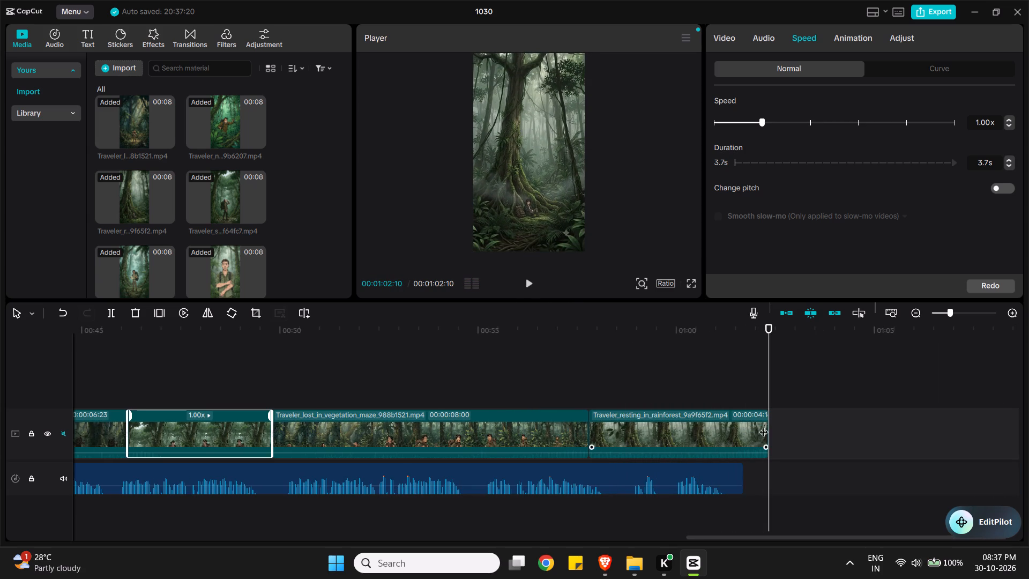
{"action": "left_click_drag", "start_coordinate": [769, 425], "coordinate": [741, 425]}
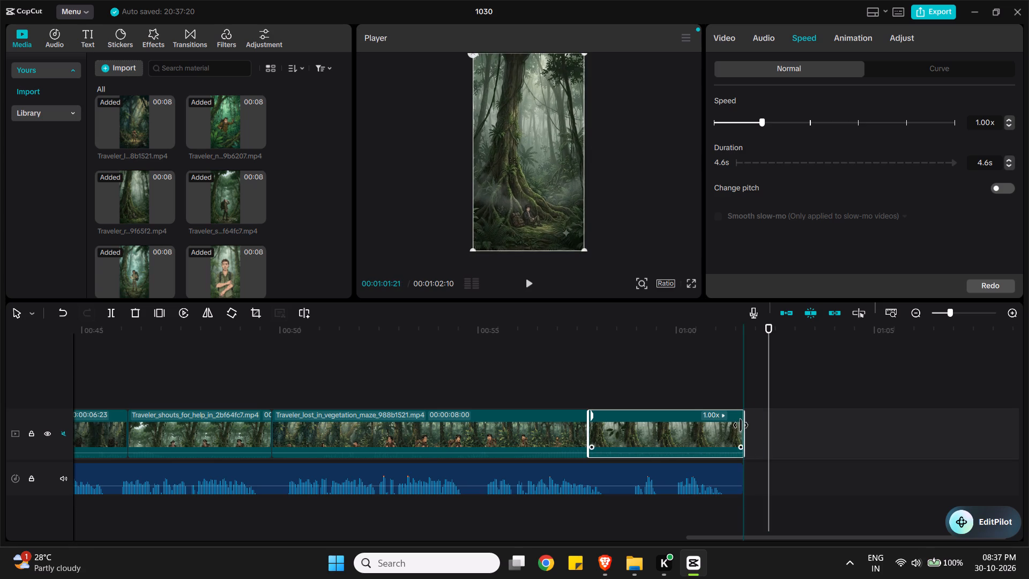
{"action": "left_click_drag", "start_coordinate": [741, 425], "coordinate": [742, 425]}
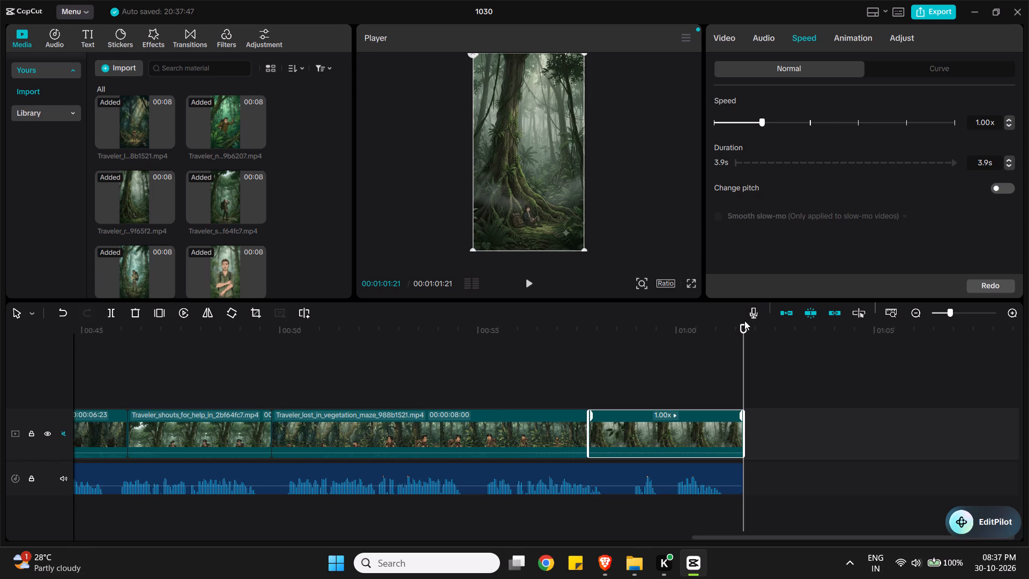
Play back the ending and trim the end of the Traveler_resting_in_rainforest clip to a duration of 3.1 s.
{"action": "left_click_drag", "start_coordinate": [744, 324], "coordinate": [553, 322]}
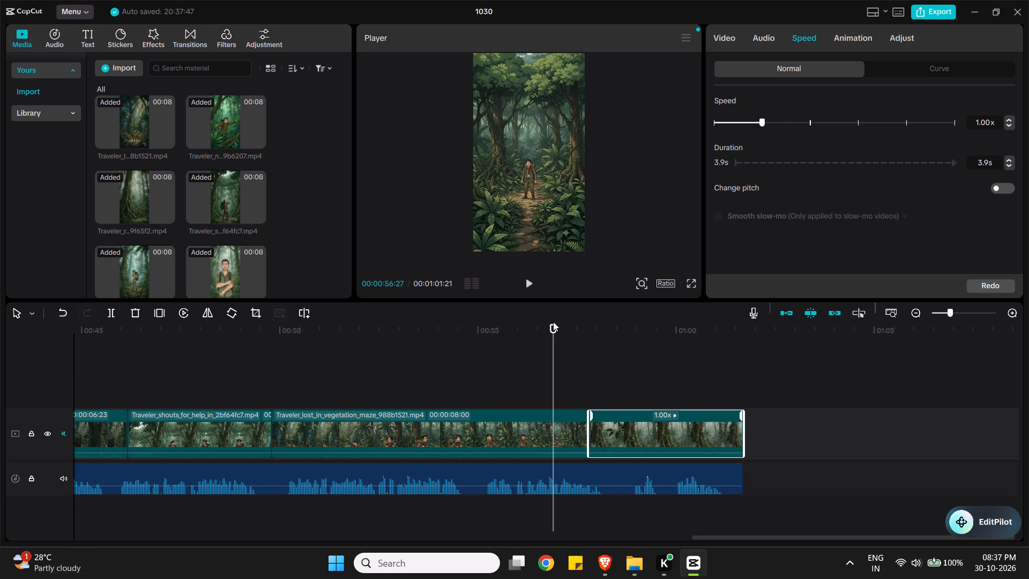
{"action": "left_click", "coordinate": [527, 282]}
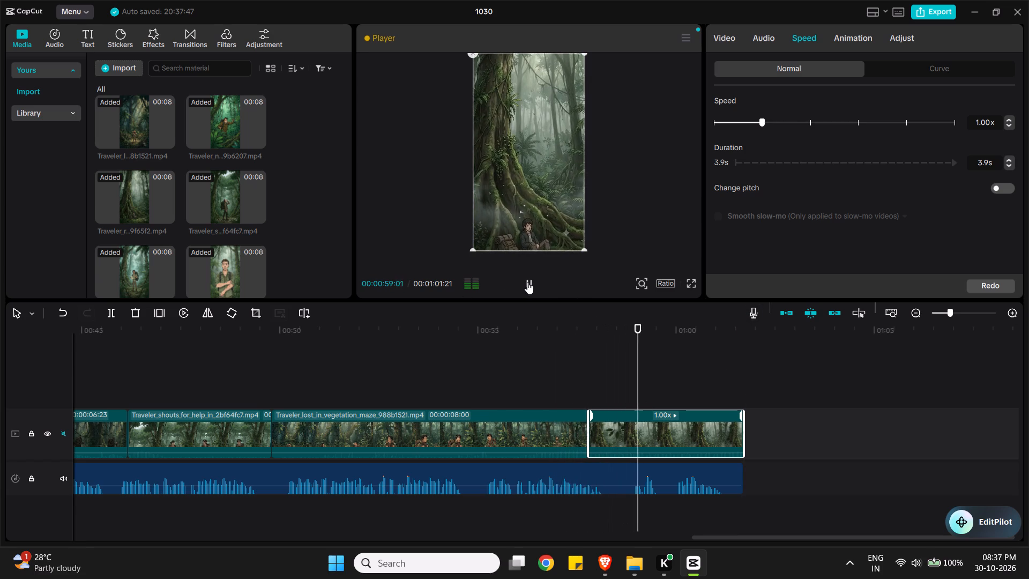
{"action": "left_click", "coordinate": [527, 282]}
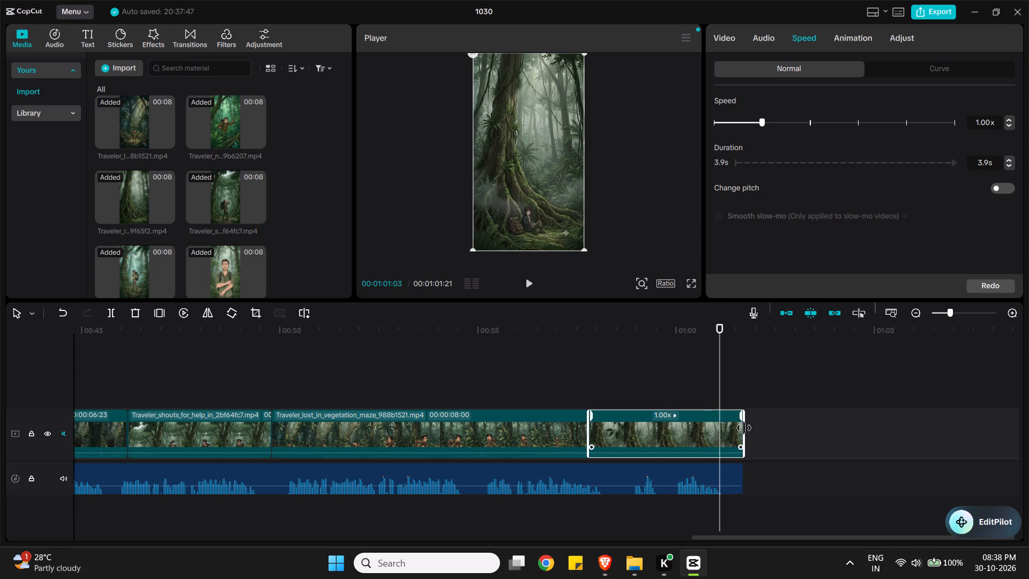
{"action": "left_click_drag", "start_coordinate": [745, 428], "coordinate": [707, 427]}
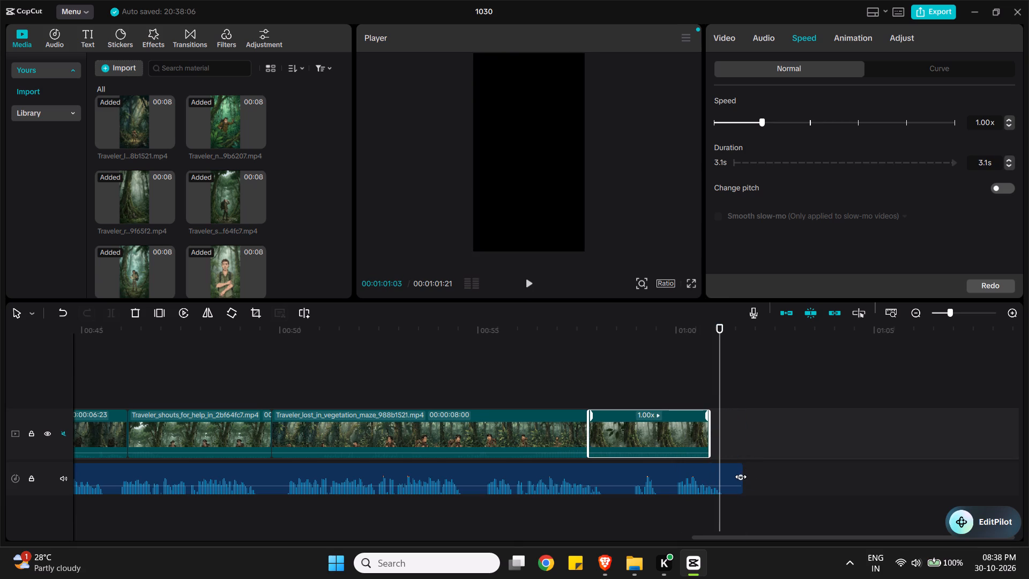
Give the extracted audio a 0.6 s fade-out and trim its end to 00:01:00:25, level with the last clip.
{"action": "left_click_drag", "start_coordinate": [740, 477], "coordinate": [712, 477]}
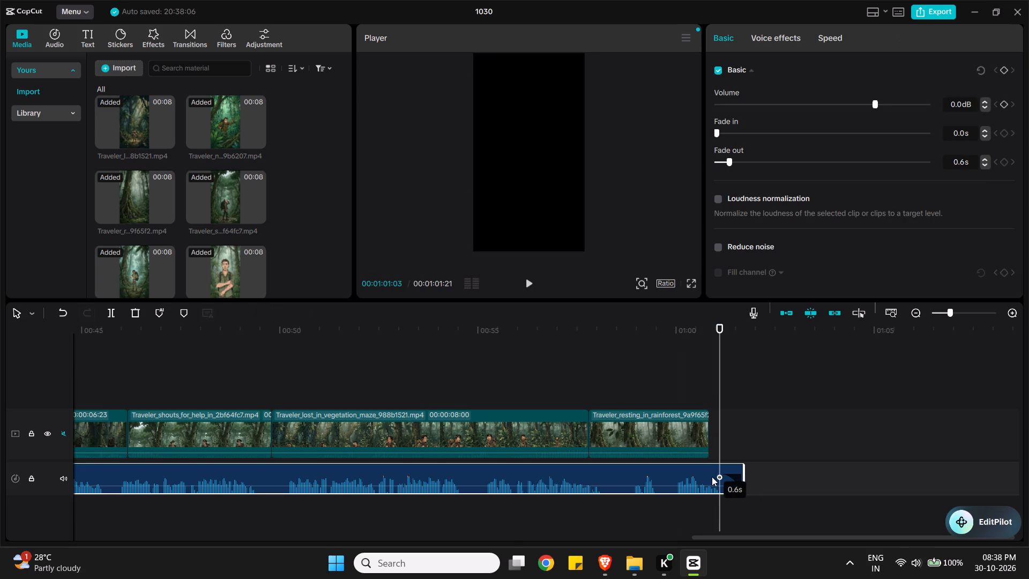
{"action": "left_click_drag", "start_coordinate": [712, 477], "coordinate": [715, 476]}
{"action": "left_click_drag", "start_coordinate": [745, 477], "coordinate": [722, 477]}
{"action": "left_click_drag", "start_coordinate": [722, 477], "coordinate": [706, 477]}
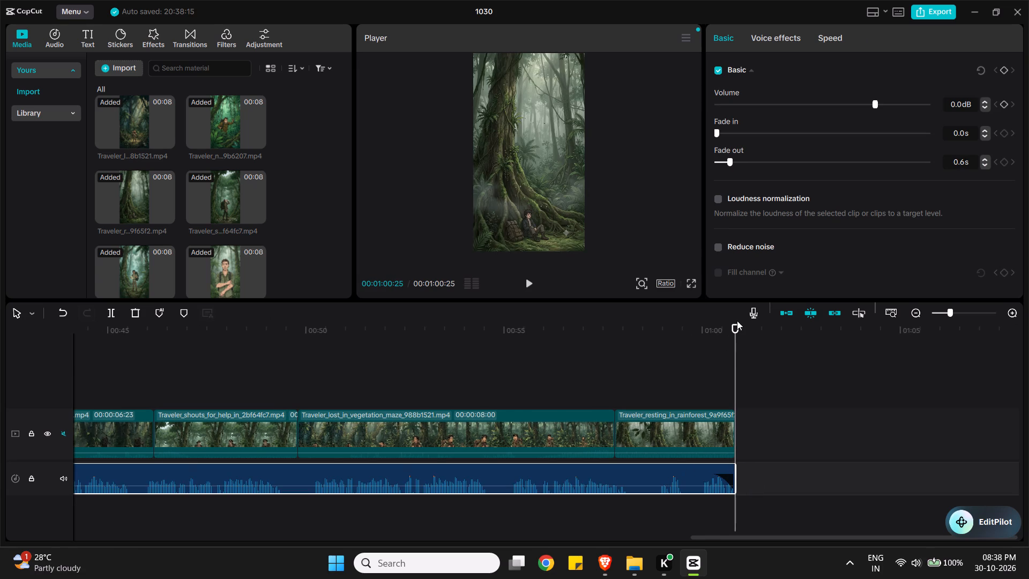
Trim the ends of the Traveler_resting_in_rainforest clip and the extracted audio to 00:01:00:16, playing back the ending before and after.
{"action": "left_click_drag", "start_coordinate": [736, 326], "coordinate": [497, 335]}
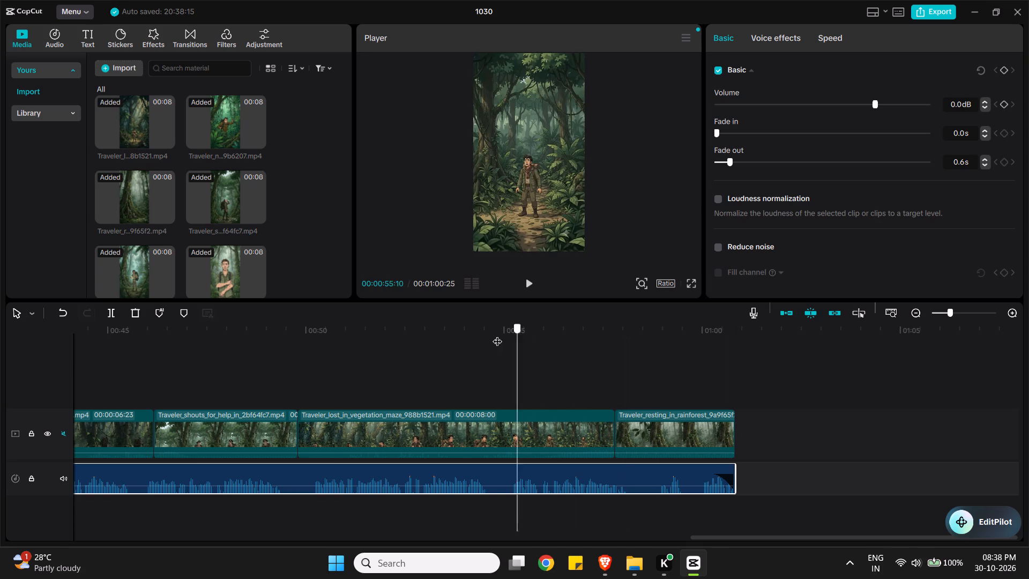
{"action": "left_click", "coordinate": [532, 283]}
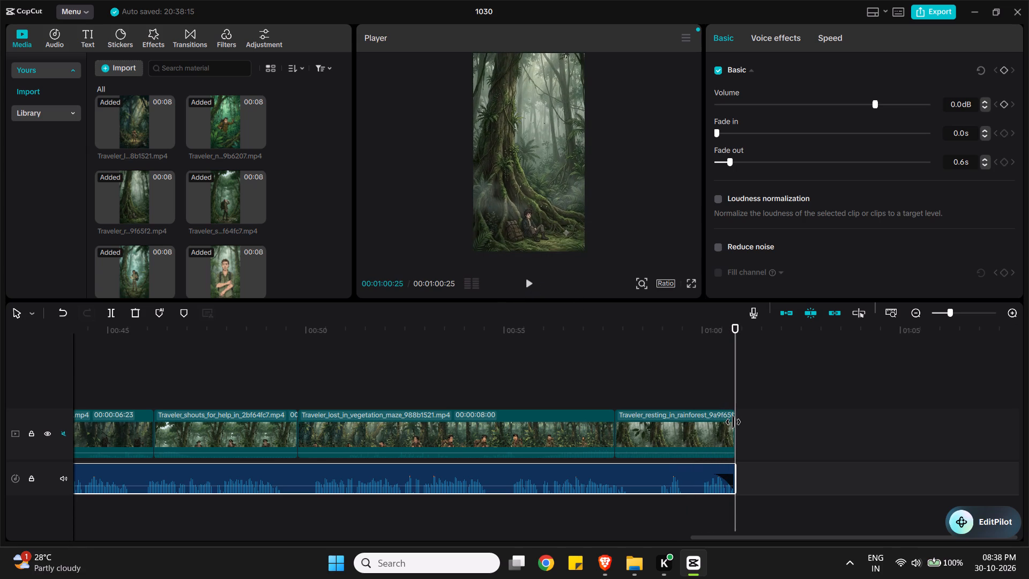
{"action": "left_click_drag", "start_coordinate": [733, 422], "coordinate": [721, 423]}
{"action": "left_click_drag", "start_coordinate": [732, 477], "coordinate": [725, 477]}
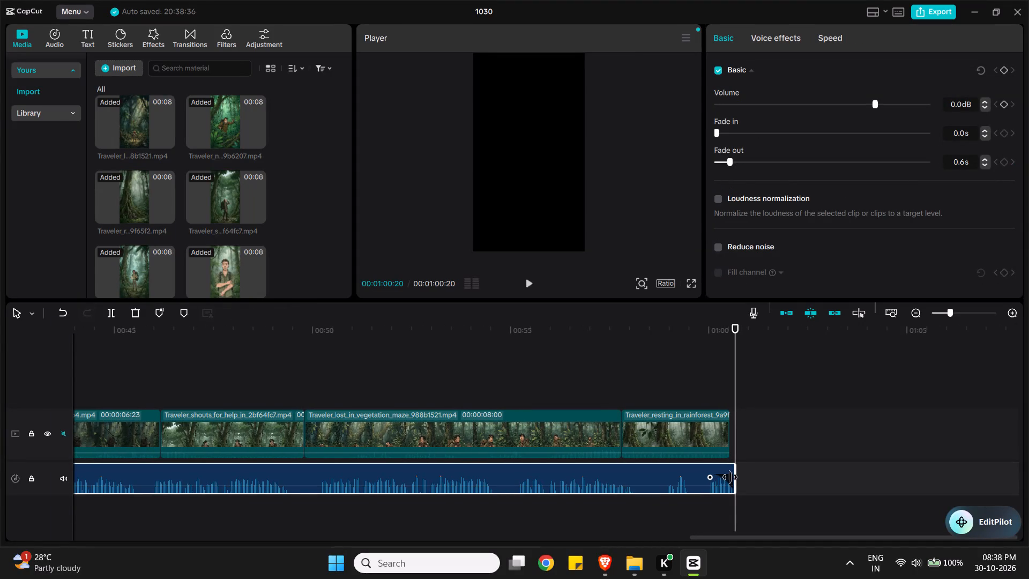
{"action": "left_click_drag", "start_coordinate": [735, 477], "coordinate": [725, 477]}
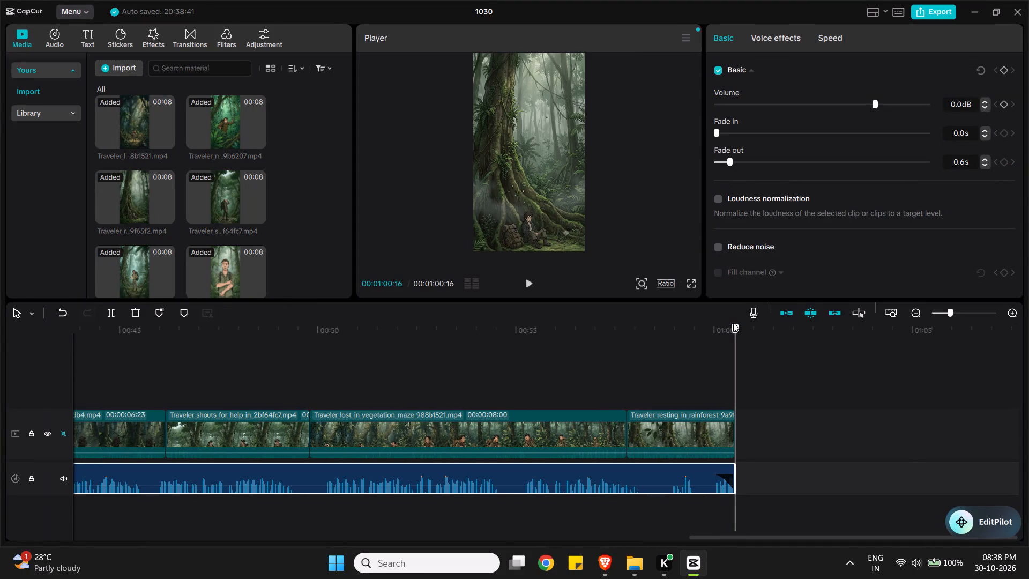
{"action": "left_click_drag", "start_coordinate": [733, 323], "coordinate": [574, 336]}
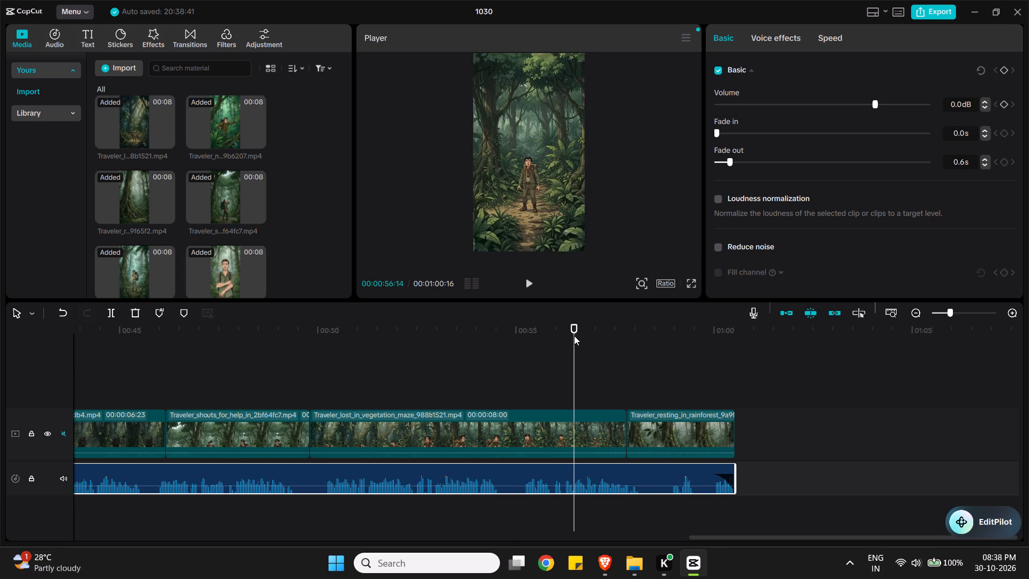
{"action": "left_click", "coordinate": [527, 287]}
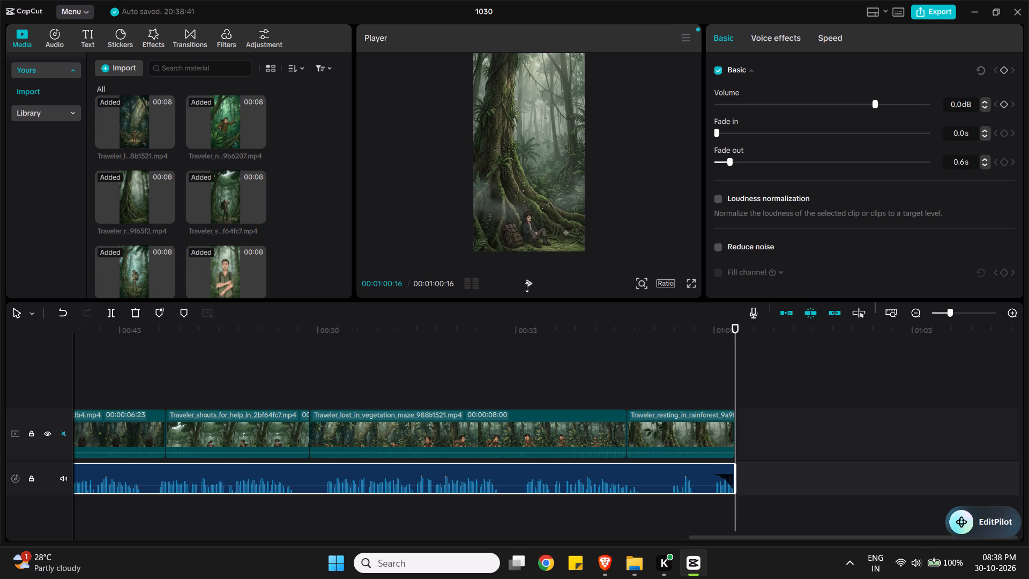
Open the export settings for the finished video and set its title to Lost_In_Amazon.
{"action": "left_click", "coordinate": [936, 16]}
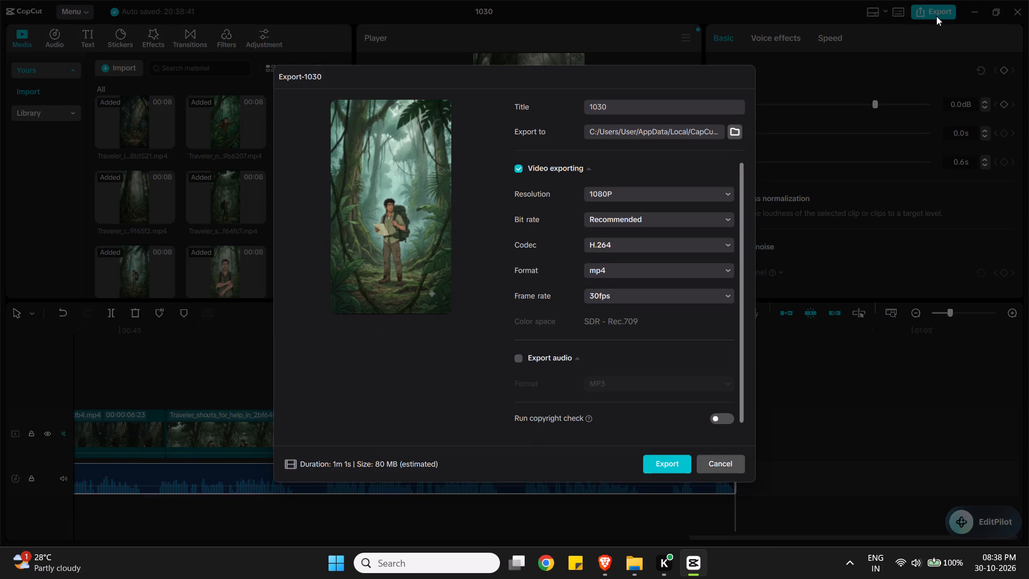
{"action": "left_click", "coordinate": [643, 108]}
{"action": "key", "text": "BackSpace"}
{"action": "key", "text": "BackSpace"}
{"action": "key", "text": "BackSpace"}
{"action": "key", "text": "BackSpace"}
{"action": "type", "text": "mazon"}
{"action": "key", "text": "Left"}
{"action": "key", "text": "Left"}
{"action": "key", "text": "Left"}
{"action": "key", "text": "Left"}
{"action": "key", "text": "Left"}
{"action": "key", "text": "Left"}
{"action": "key", "text": "BackSpace"}
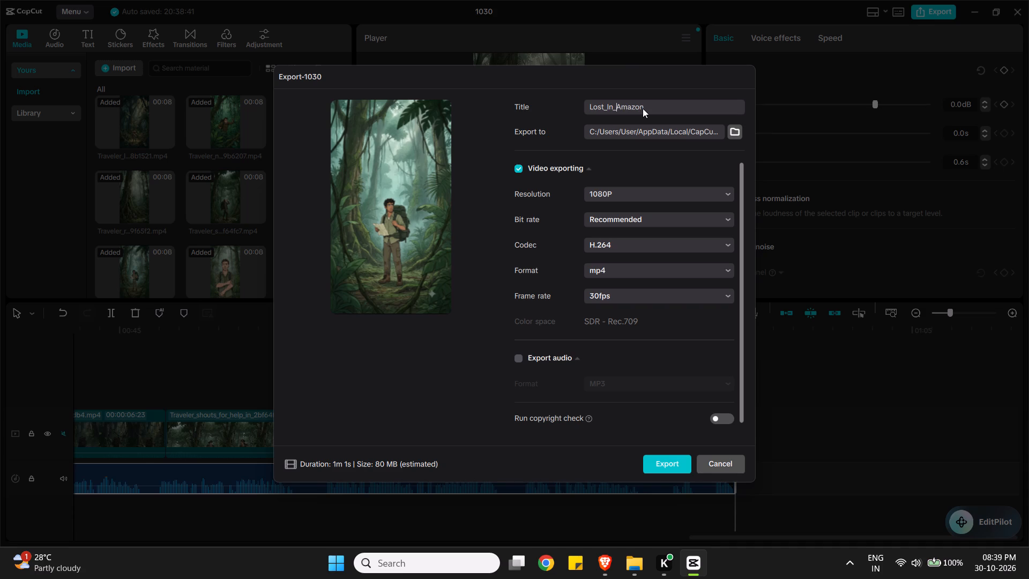
Create a folder named Insta_Ready inside Video_Editing and choose it as the export location.
{"action": "left_click", "coordinate": [738, 132]}
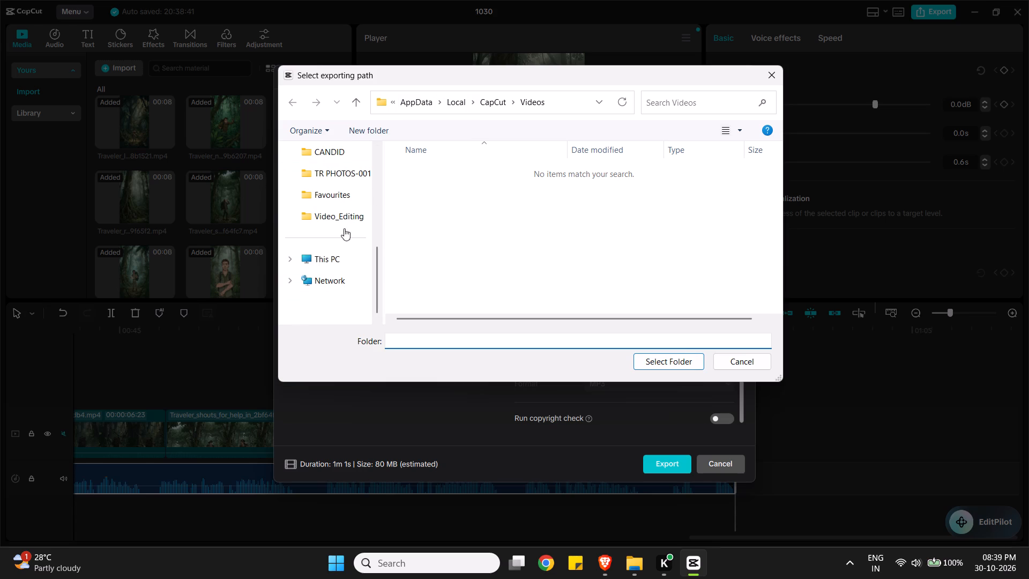
{"action": "left_click", "coordinate": [345, 214]}
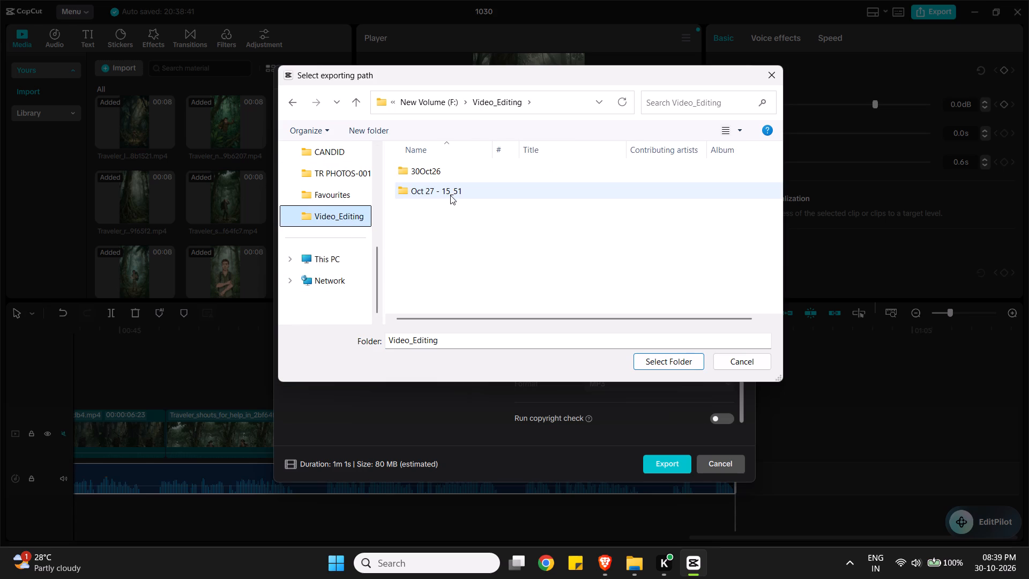
{"action": "left_click", "coordinate": [357, 131]}
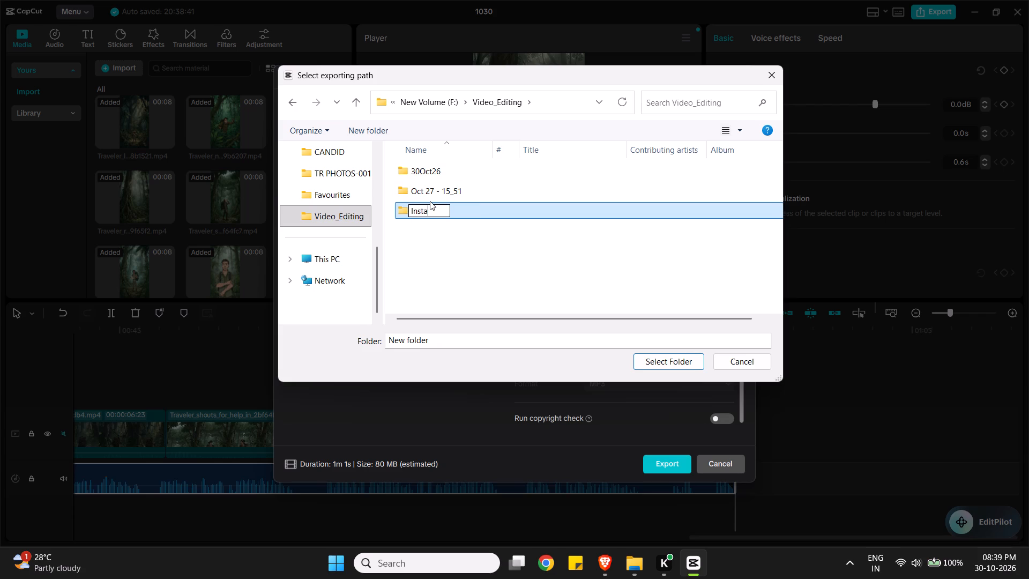
{"action": "key", "text": "Return"}
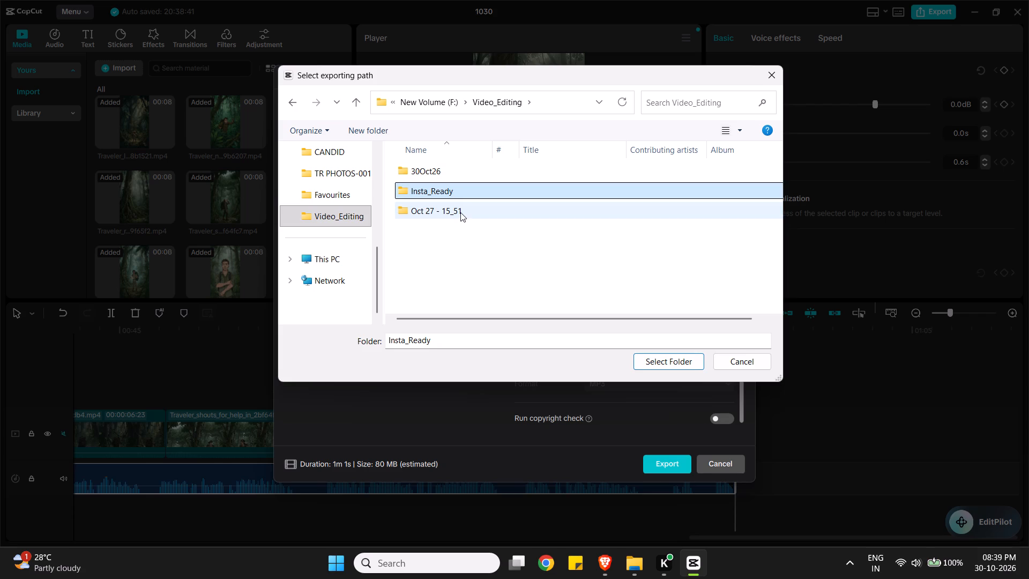
{"action": "double_click", "coordinate": [453, 192]}
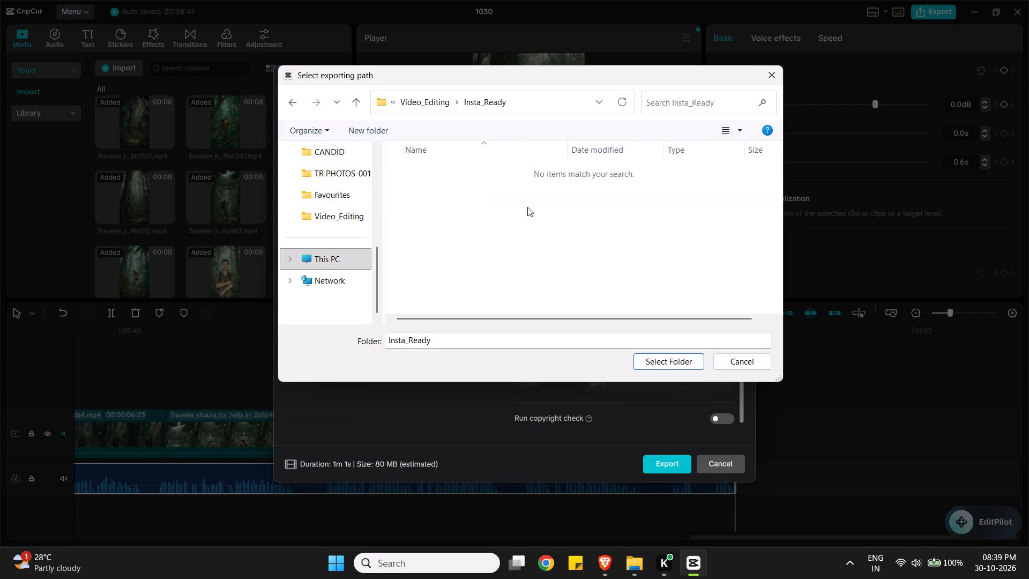
{"action": "left_click", "coordinate": [667, 362]}
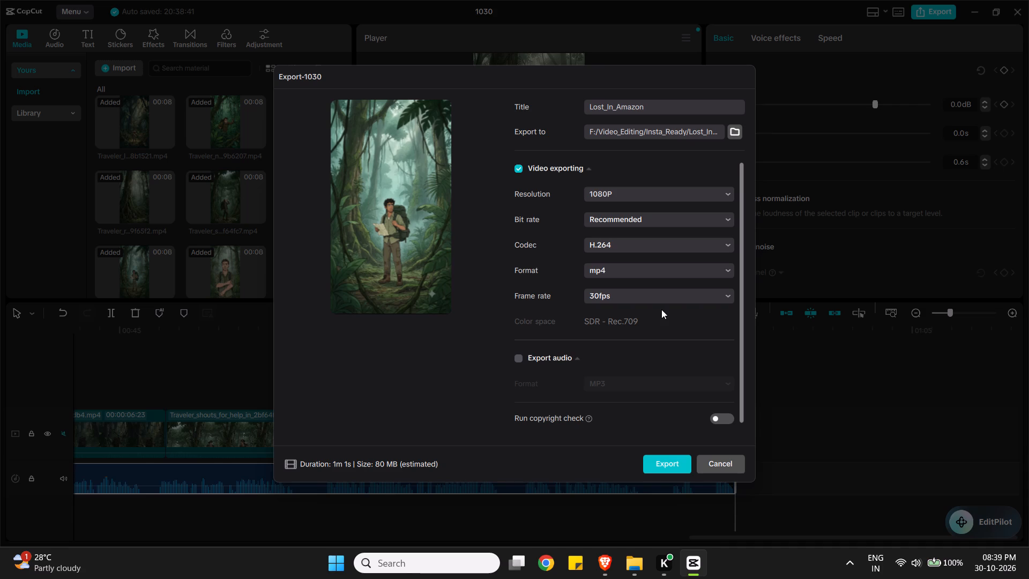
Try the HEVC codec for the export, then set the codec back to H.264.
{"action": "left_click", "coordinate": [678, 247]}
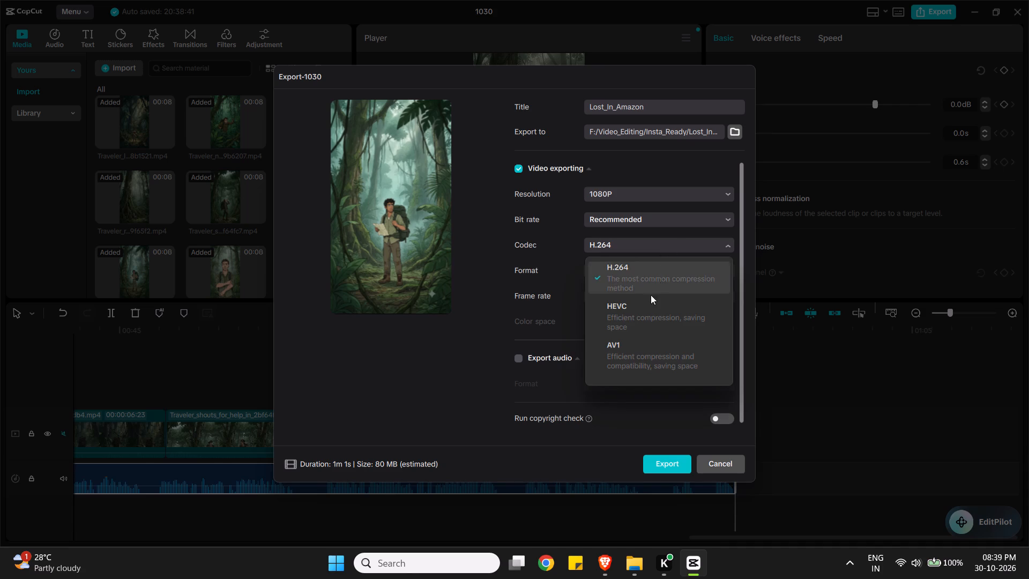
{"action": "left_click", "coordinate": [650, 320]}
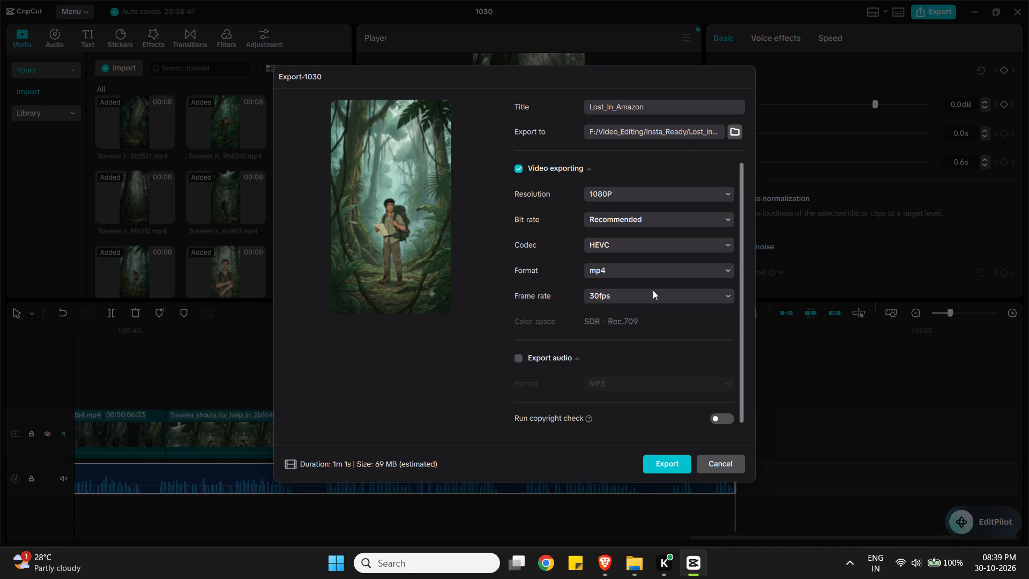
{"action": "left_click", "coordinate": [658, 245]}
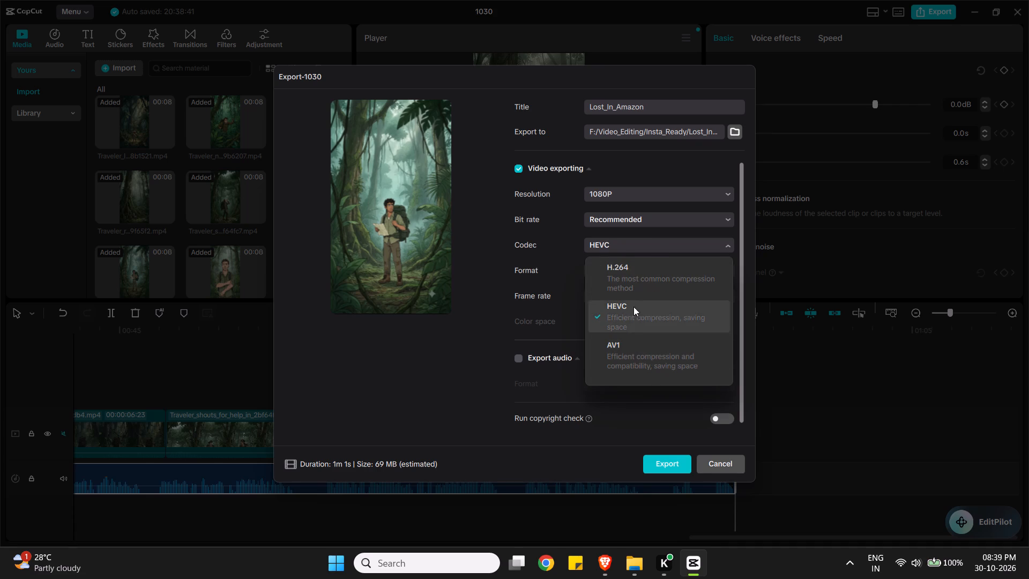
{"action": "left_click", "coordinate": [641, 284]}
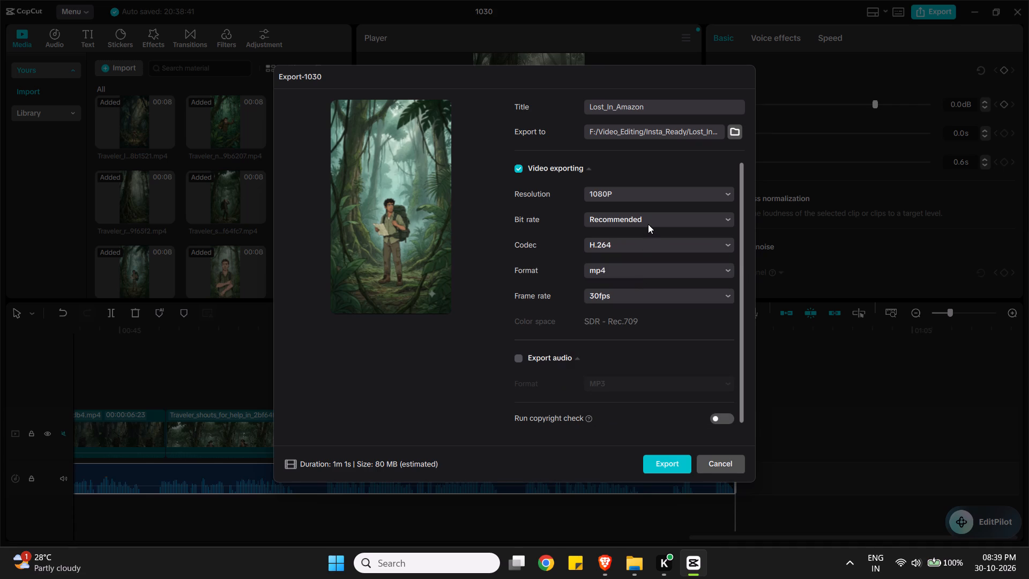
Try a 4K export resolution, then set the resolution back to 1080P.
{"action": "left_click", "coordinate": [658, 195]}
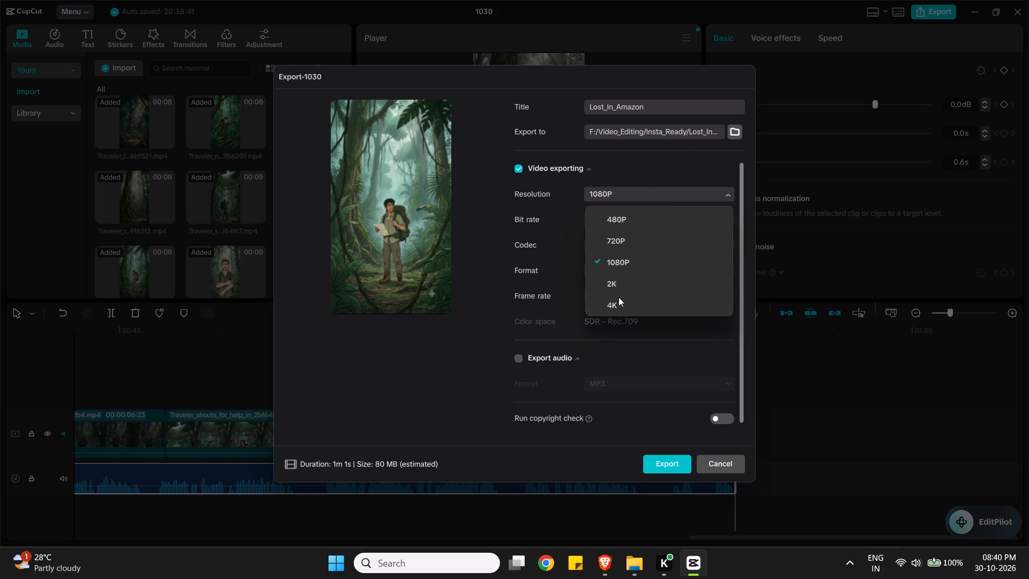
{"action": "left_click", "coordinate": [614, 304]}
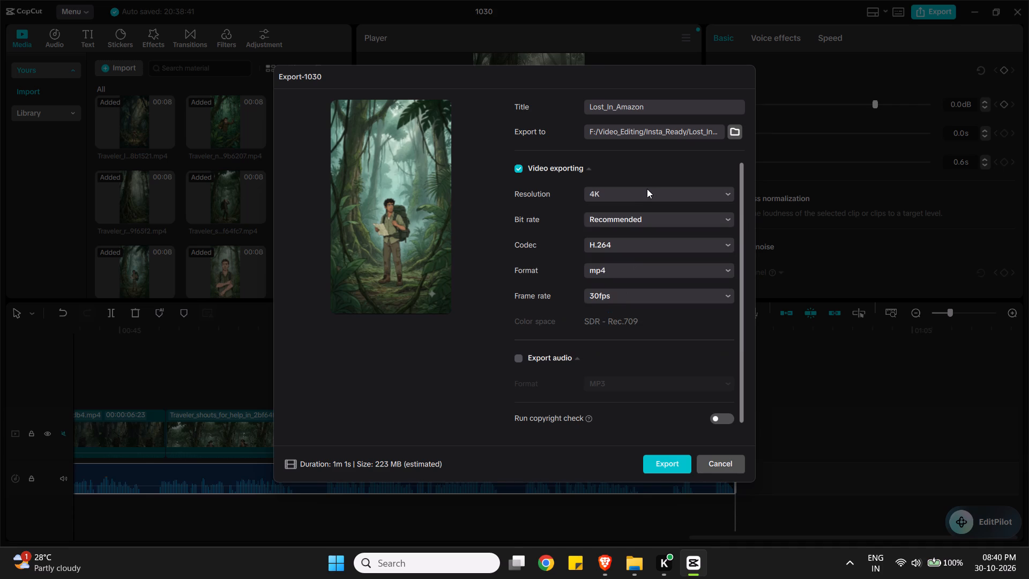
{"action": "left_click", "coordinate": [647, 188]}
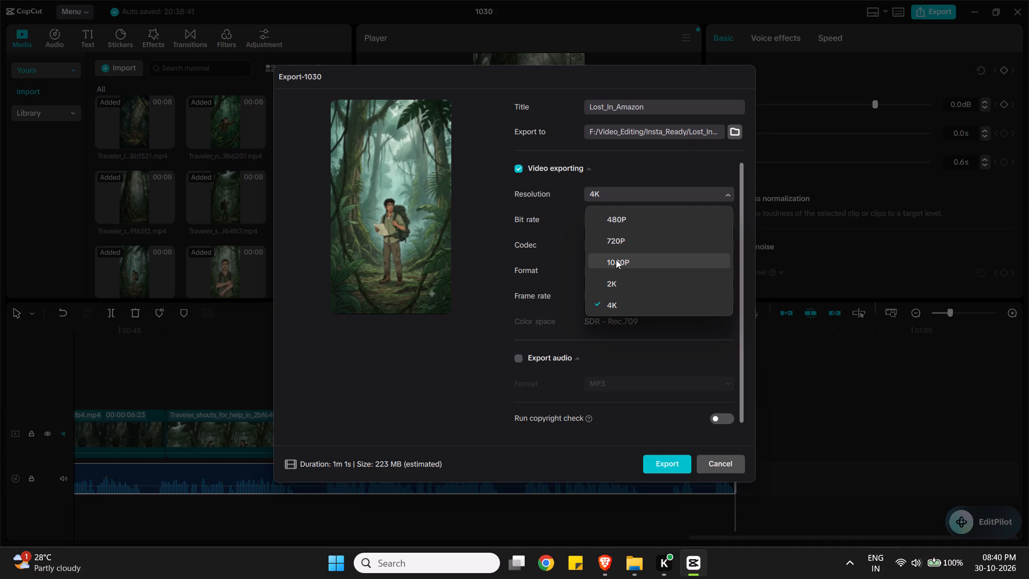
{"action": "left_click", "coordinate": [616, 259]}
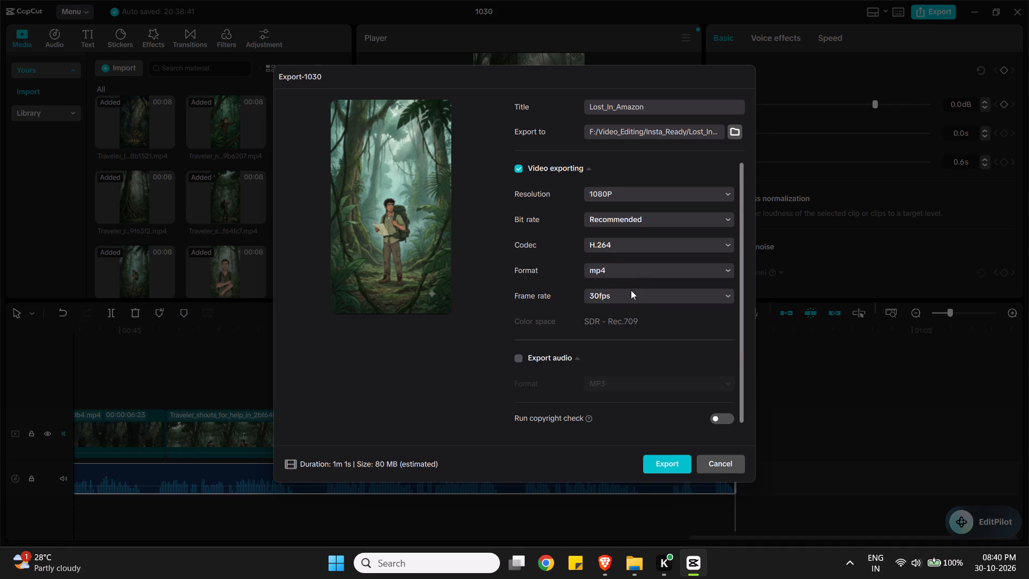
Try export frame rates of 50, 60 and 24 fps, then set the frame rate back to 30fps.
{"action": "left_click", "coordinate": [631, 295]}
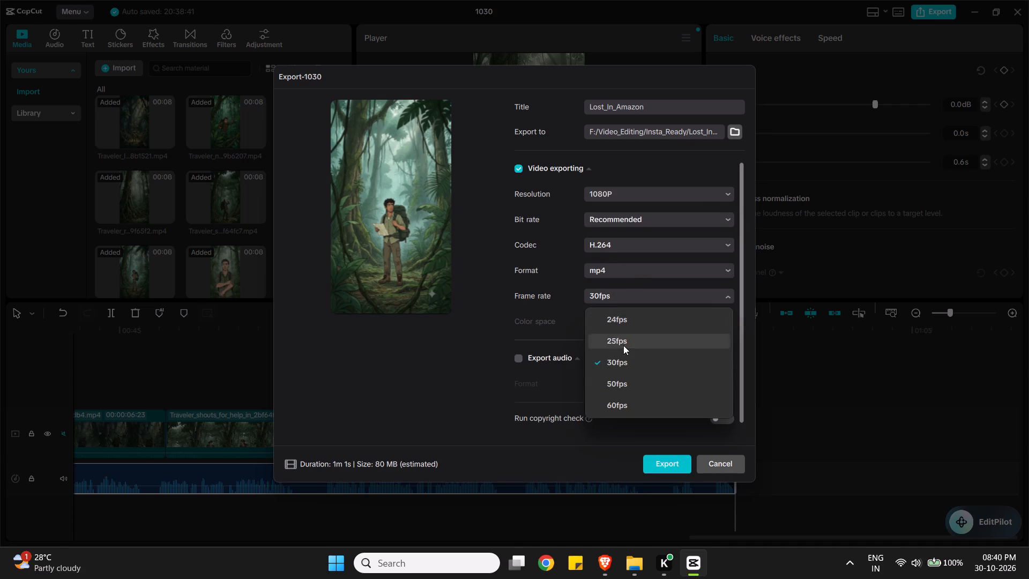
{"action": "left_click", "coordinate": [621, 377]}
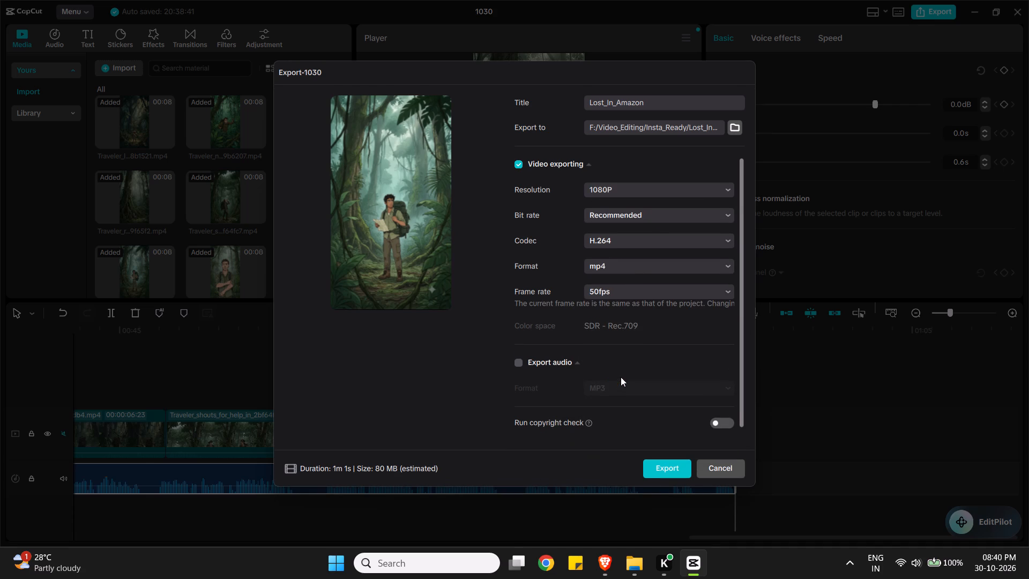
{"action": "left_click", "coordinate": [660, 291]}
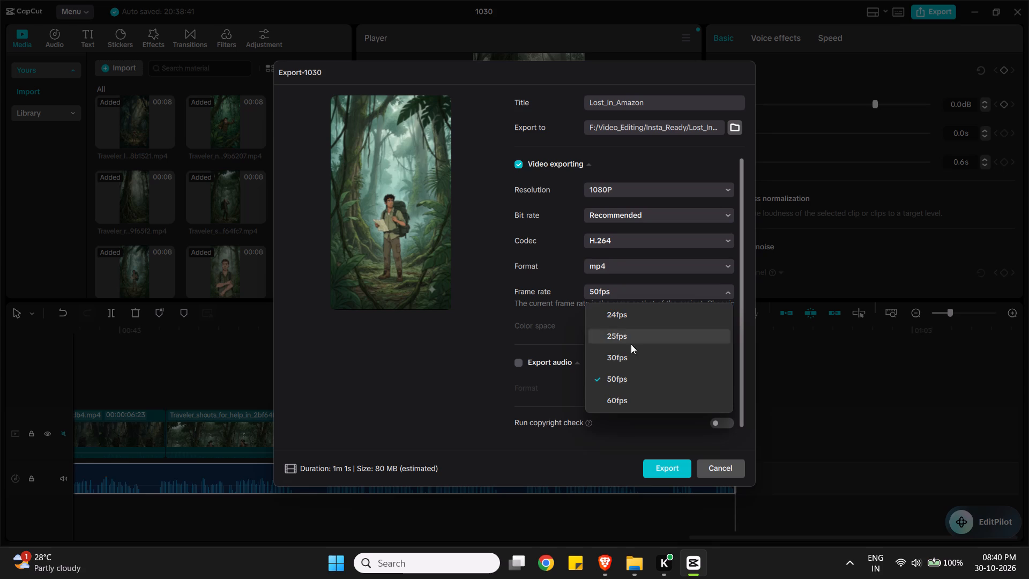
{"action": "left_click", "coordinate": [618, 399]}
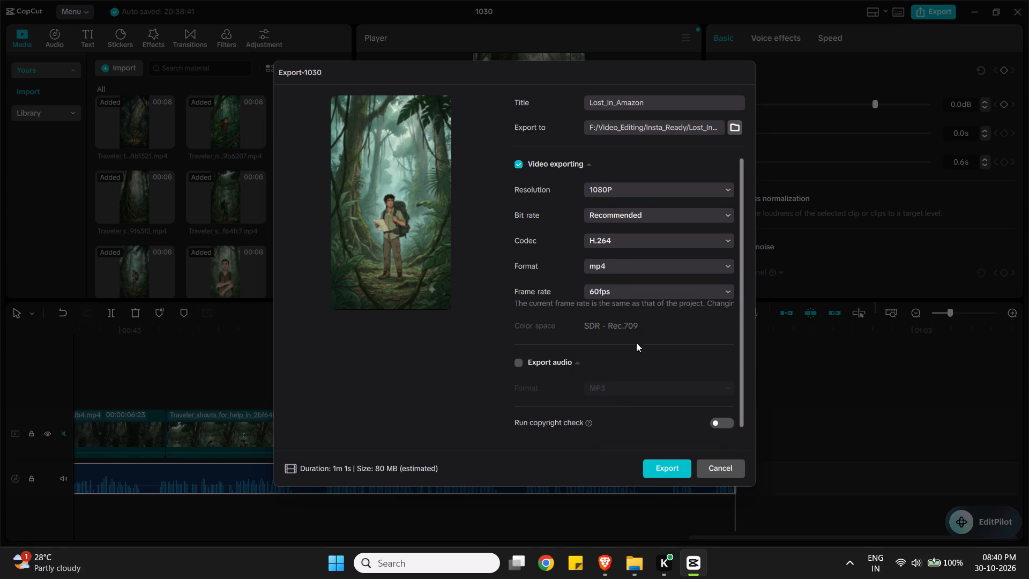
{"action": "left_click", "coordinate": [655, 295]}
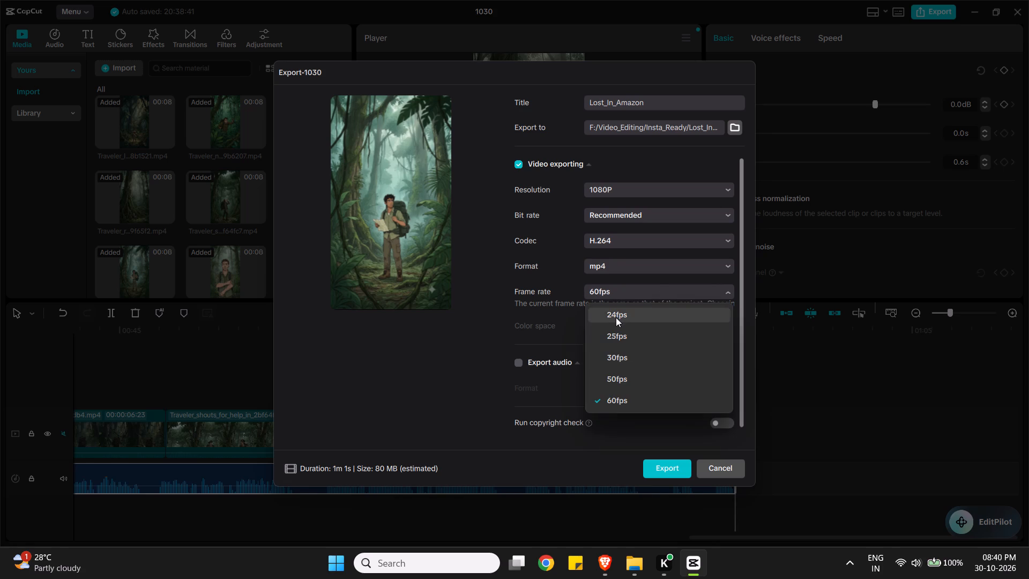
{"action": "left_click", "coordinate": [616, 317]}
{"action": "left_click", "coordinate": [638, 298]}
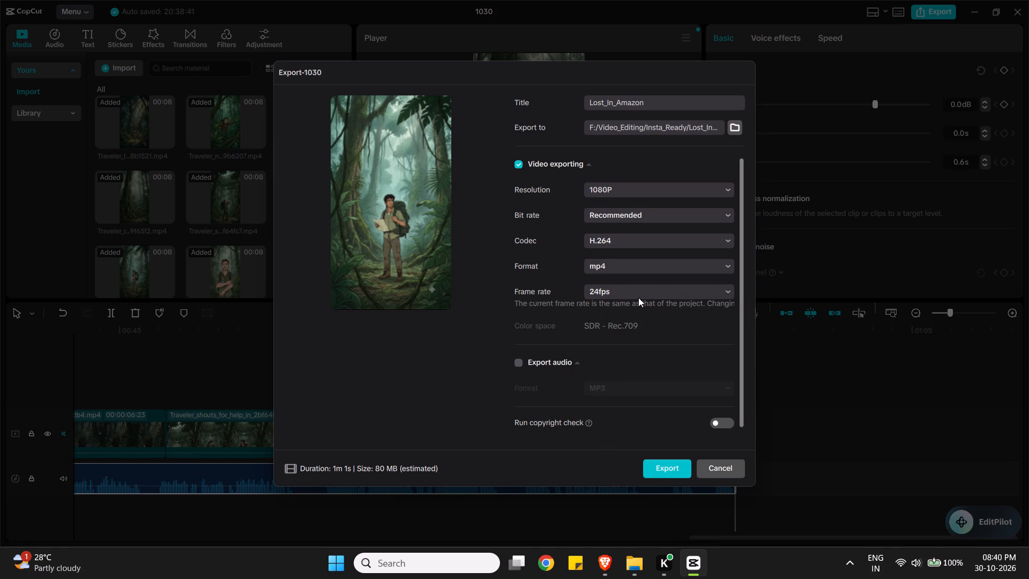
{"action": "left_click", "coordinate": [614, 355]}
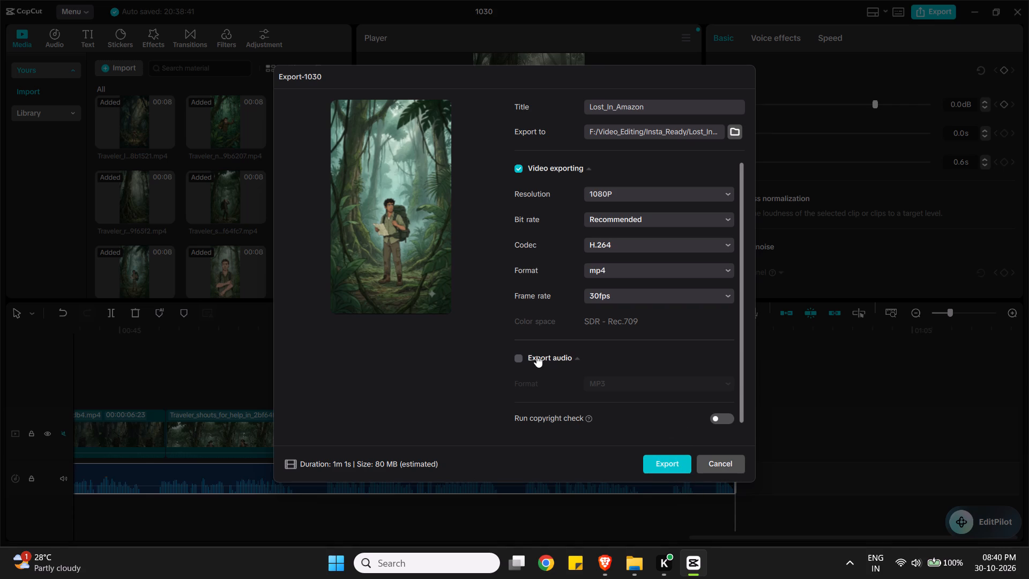
Include a separate MP3 audio file in the export.
{"action": "left_click", "coordinate": [516, 358]}
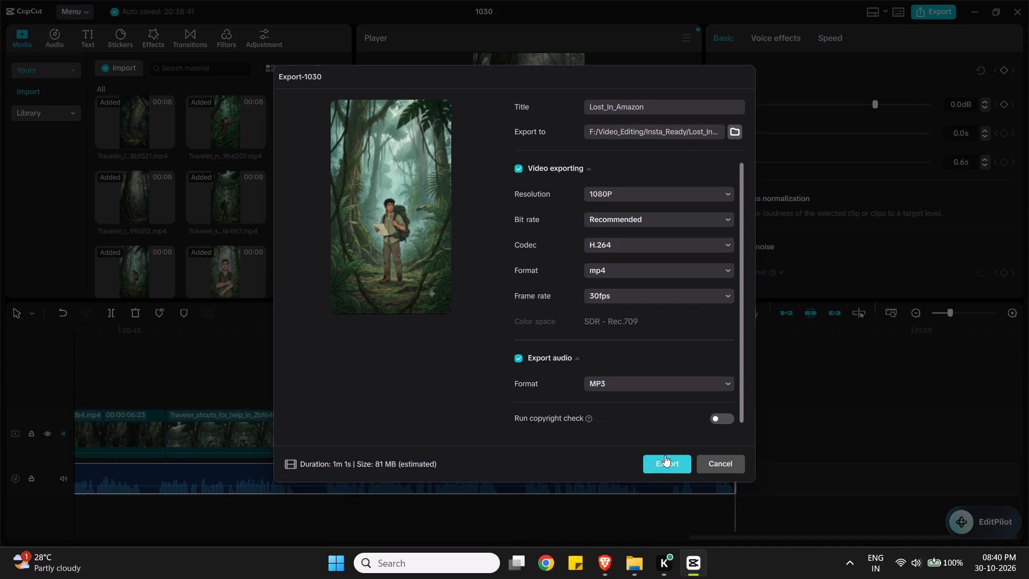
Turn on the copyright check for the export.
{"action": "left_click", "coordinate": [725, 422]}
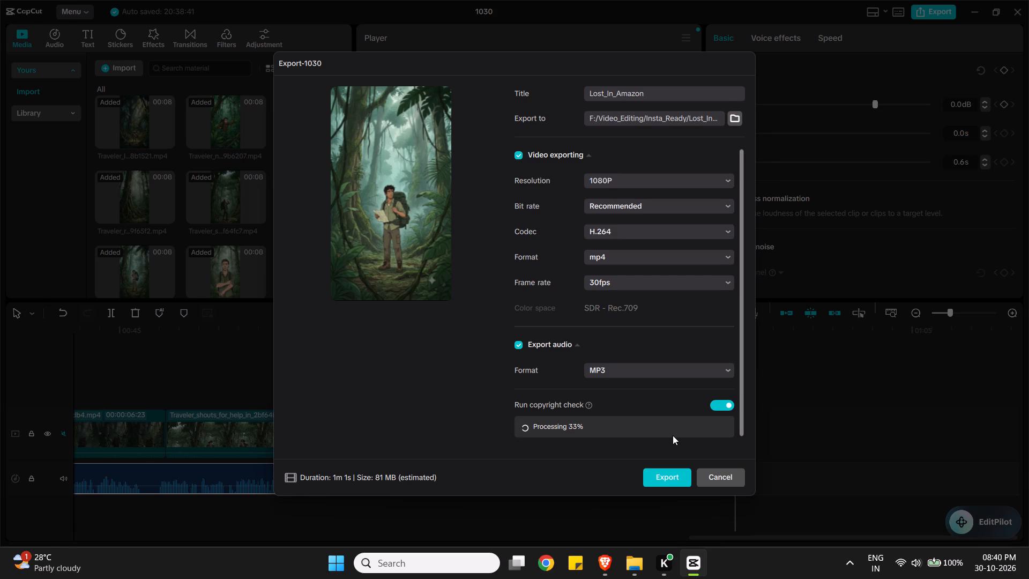
Search the computer for "ins" and launch the suggested Instagram result.
{"action": "left_click", "coordinate": [423, 567]}
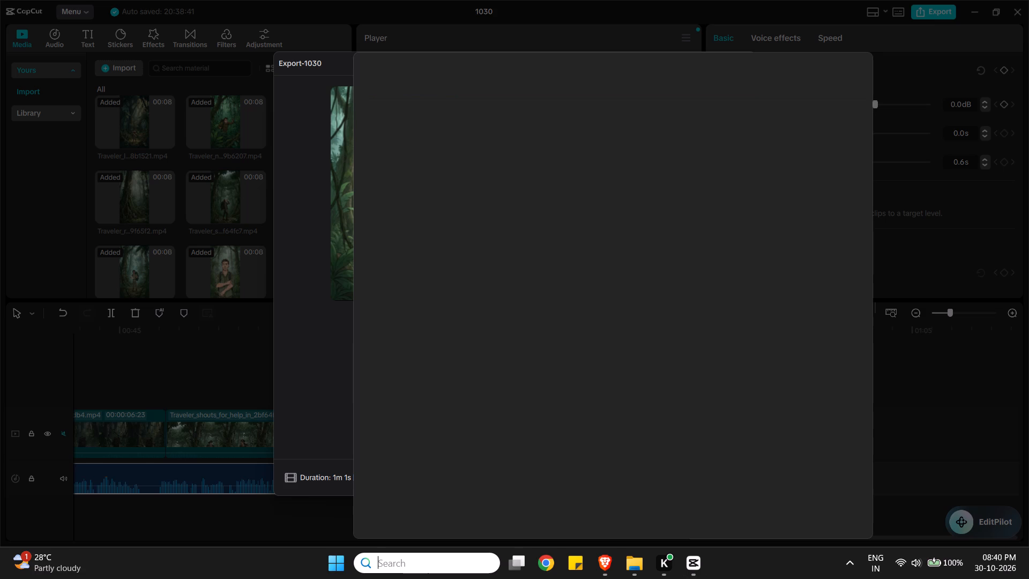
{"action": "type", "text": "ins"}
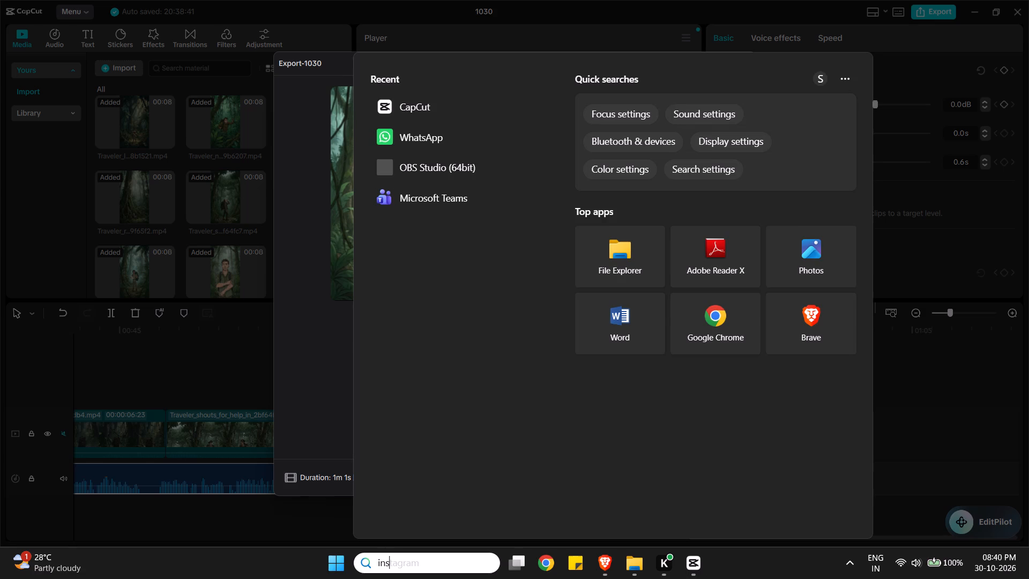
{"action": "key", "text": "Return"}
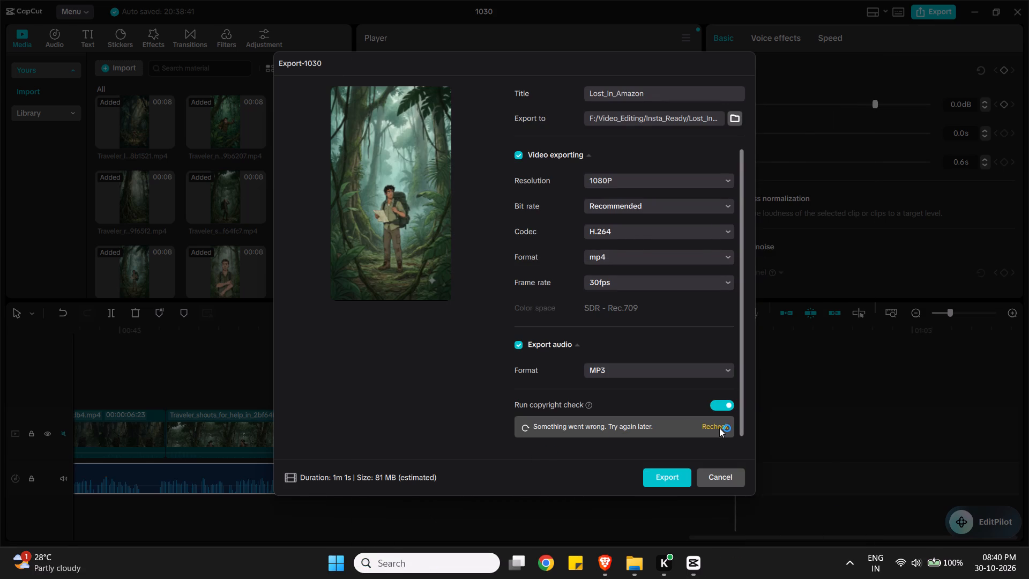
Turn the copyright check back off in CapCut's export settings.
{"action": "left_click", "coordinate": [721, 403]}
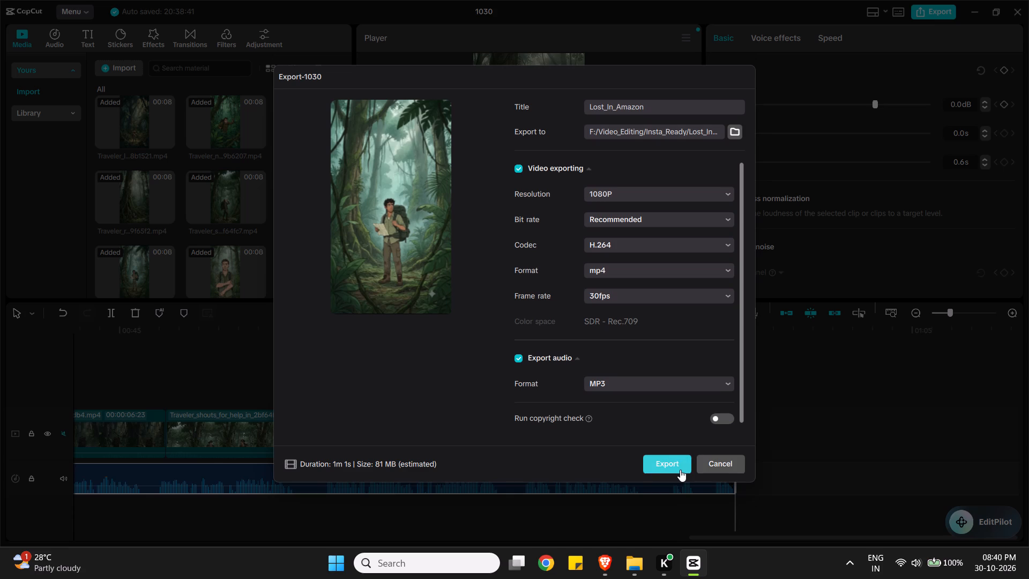
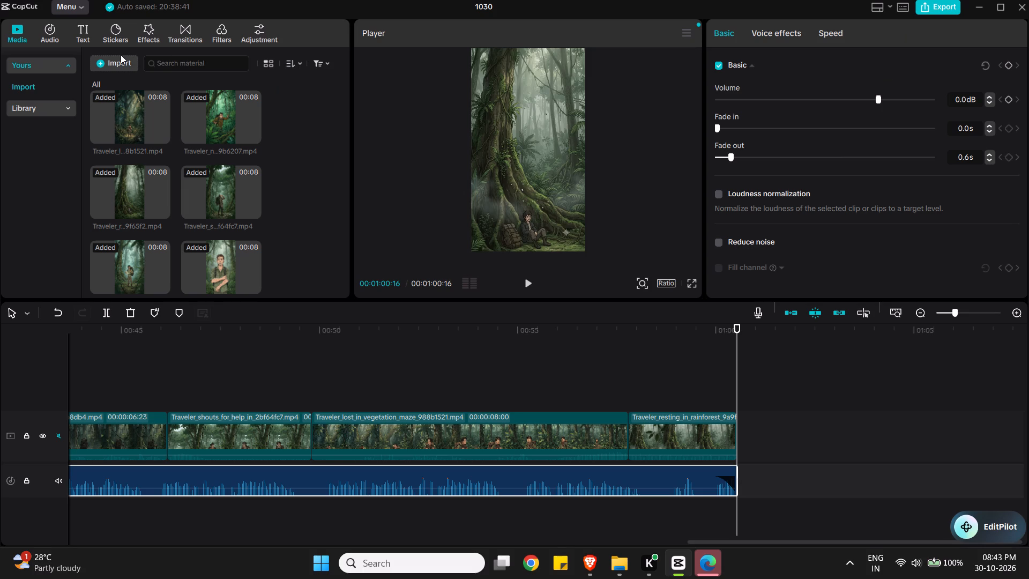
Open the export settings again for the traveler video.
{"action": "left_click", "coordinate": [920, 4]}
{"action": "left_click", "coordinate": [937, 4]}
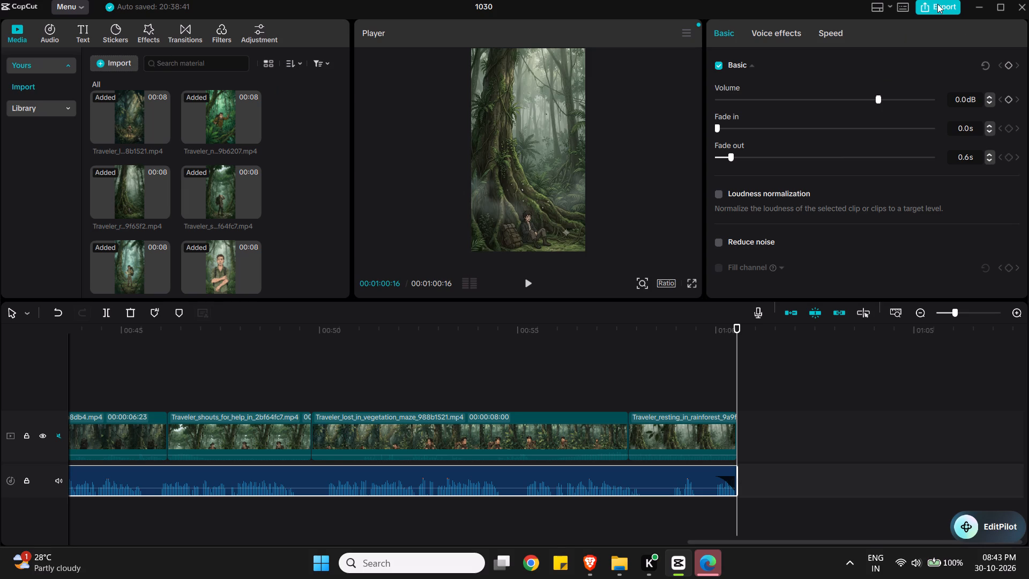